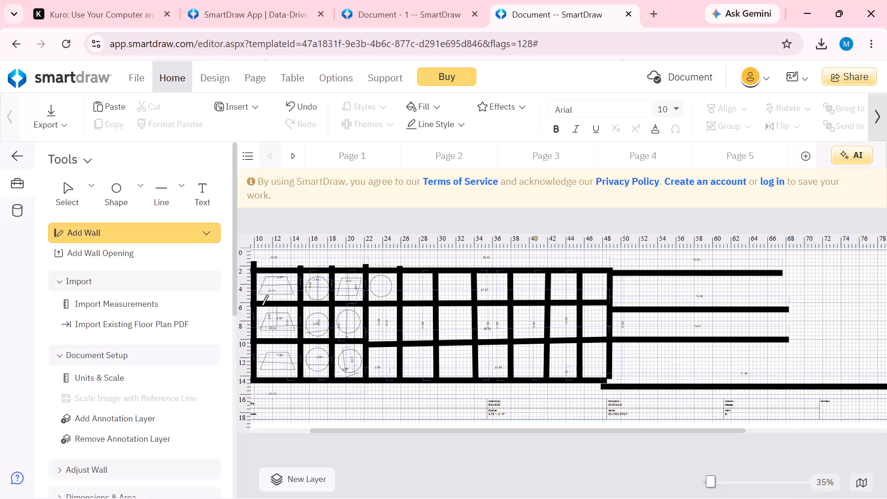
Draw four roughly vertical walls across the horizontal walls of the right-hand section, at about 54, 58, 64 and 68 on the horizontal ruler.
left_click_drag(655, 273, 655, 286)
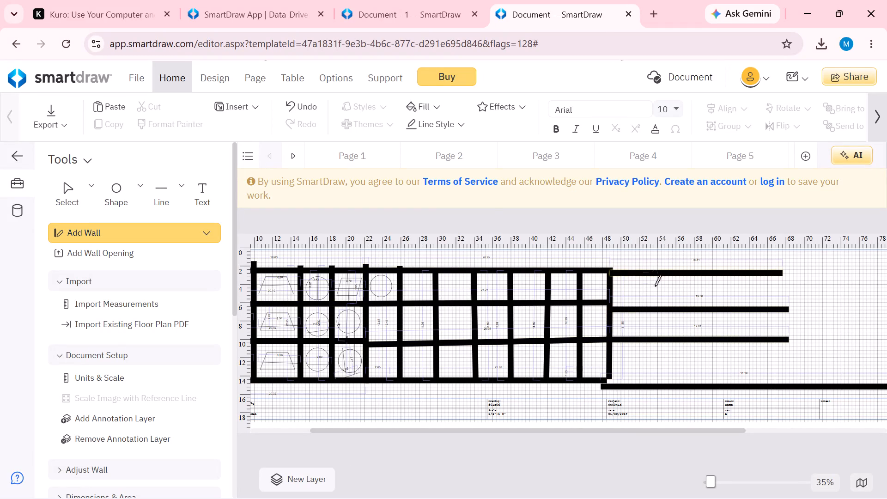
left_click_drag(655, 286, 656, 383)
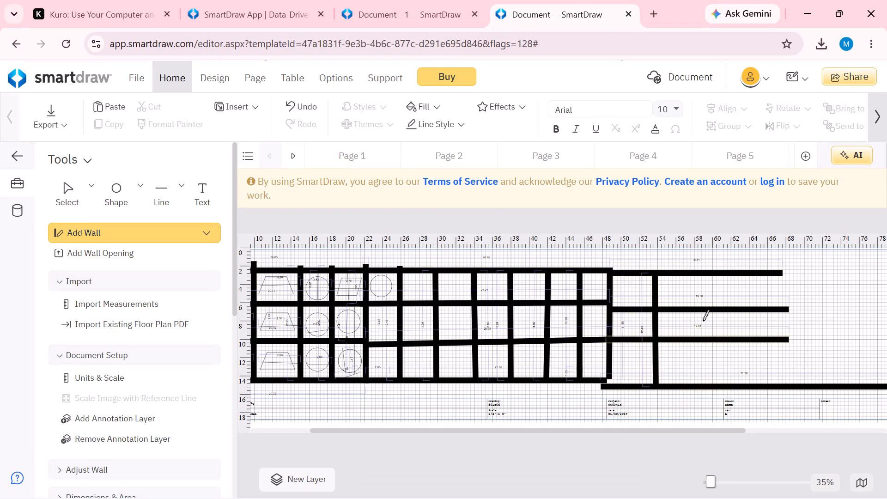
left_click_drag(695, 273, 691, 383)
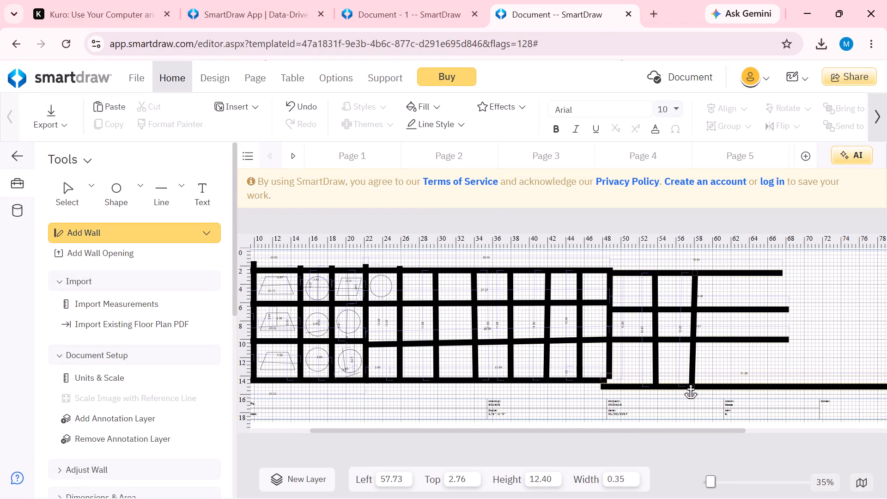
left_click_drag(747, 274, 746, 387)
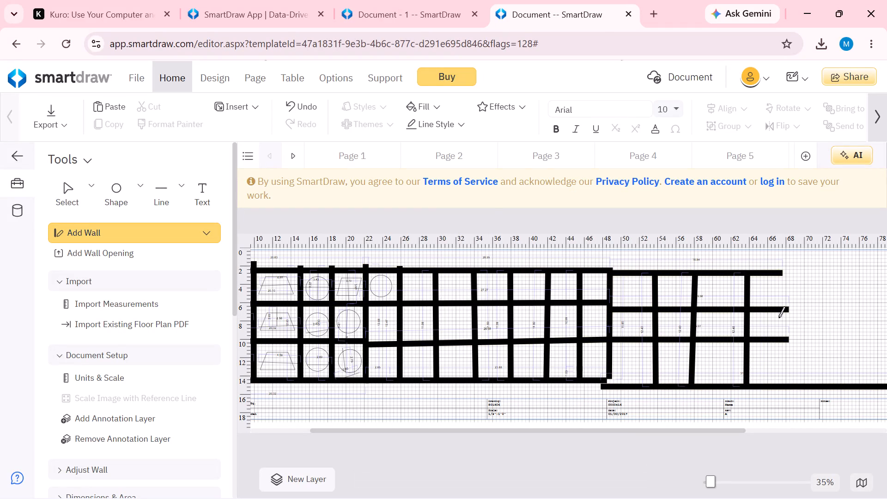
left_click_drag(784, 279, 786, 370)
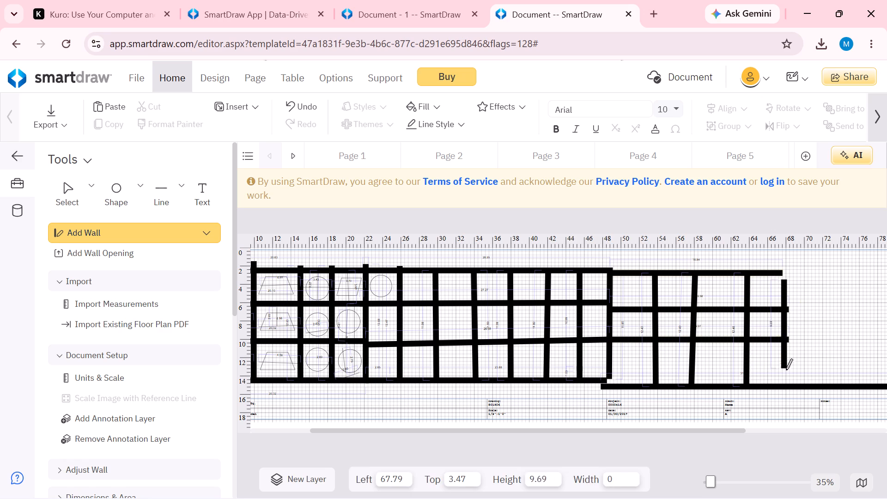
left_click_drag(786, 370, 786, 383)
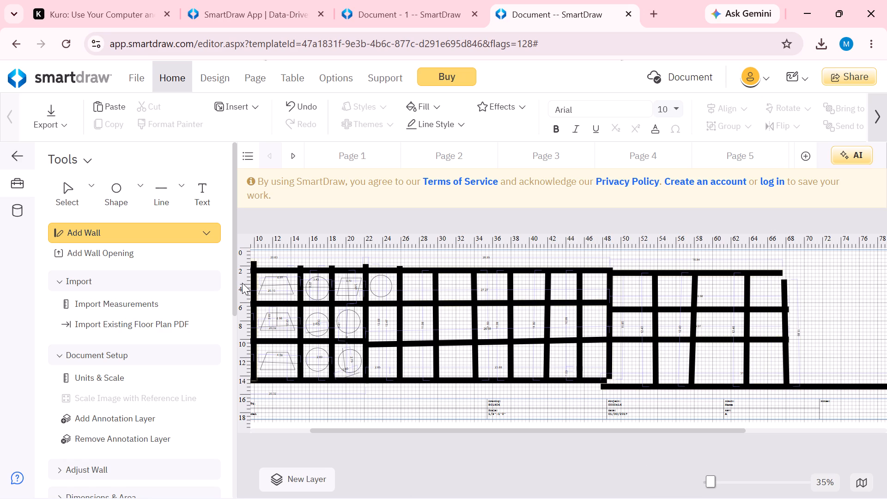
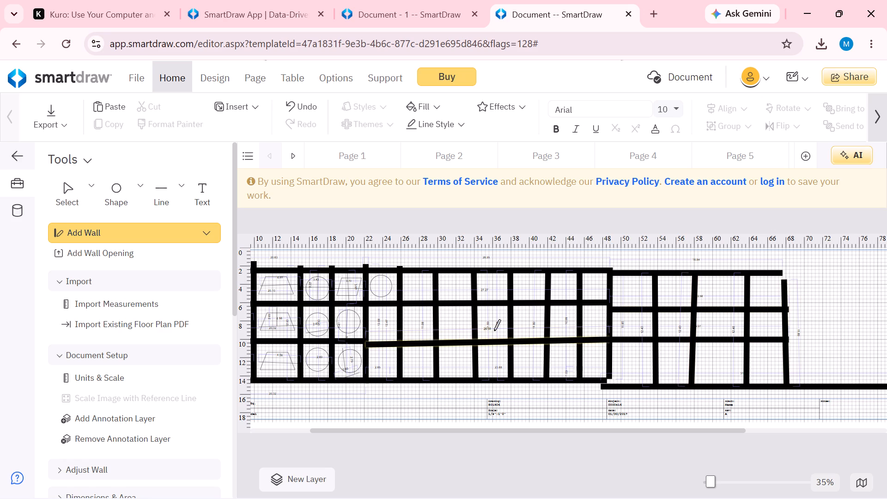
Place a circle in the top-row room between about 26 and 30 on the horizontal ruler and shrink it to about 1.53 wide.
left_click(112, 184)
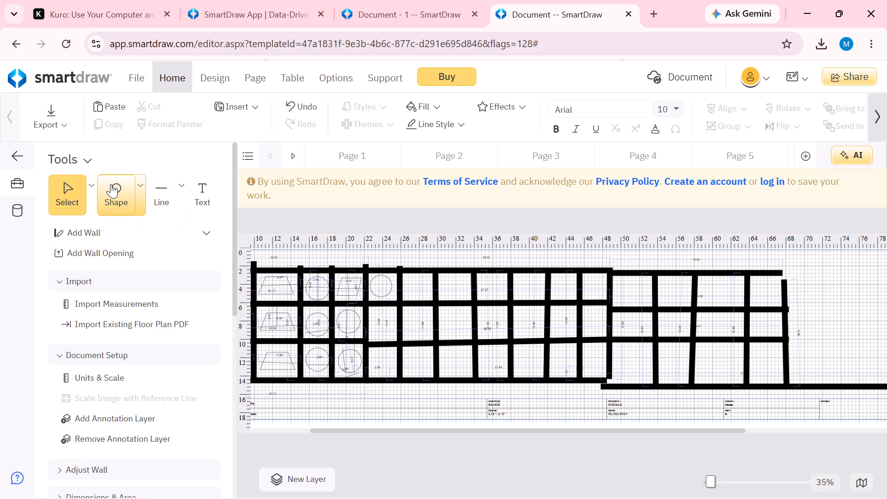
left_click(142, 183)
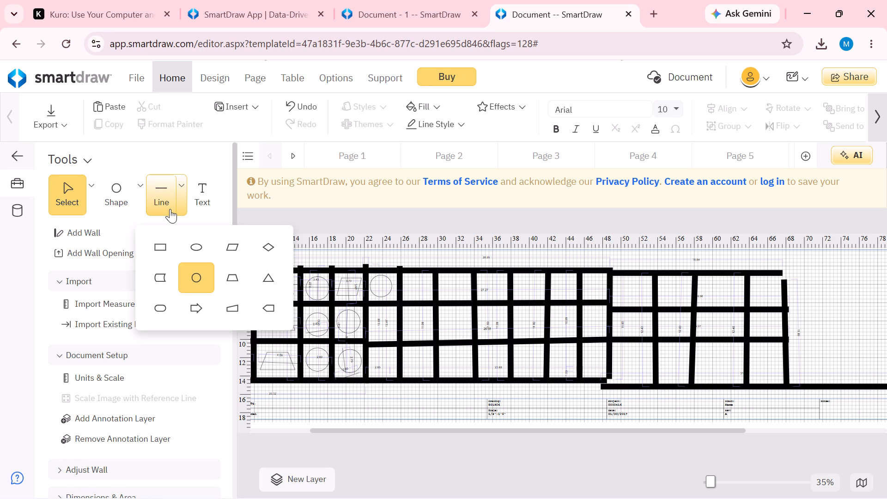
left_click(192, 277)
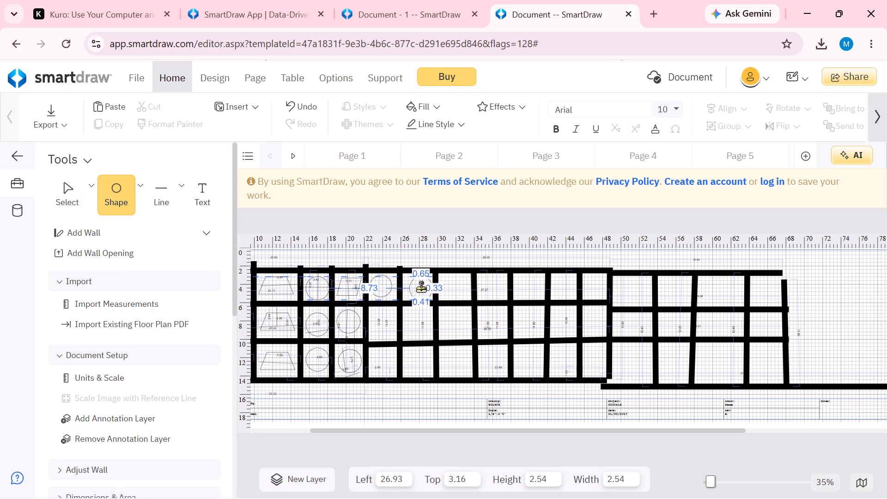
left_click(415, 288)
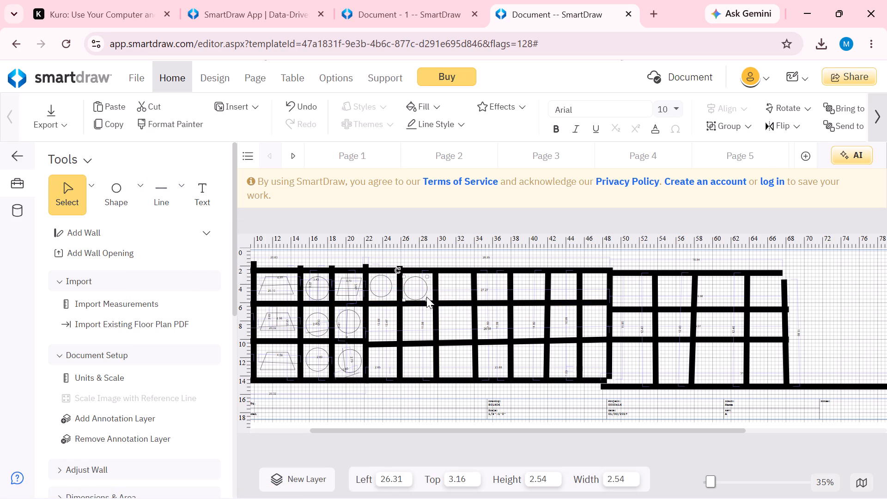
left_click_drag(427, 299, 425, 295)
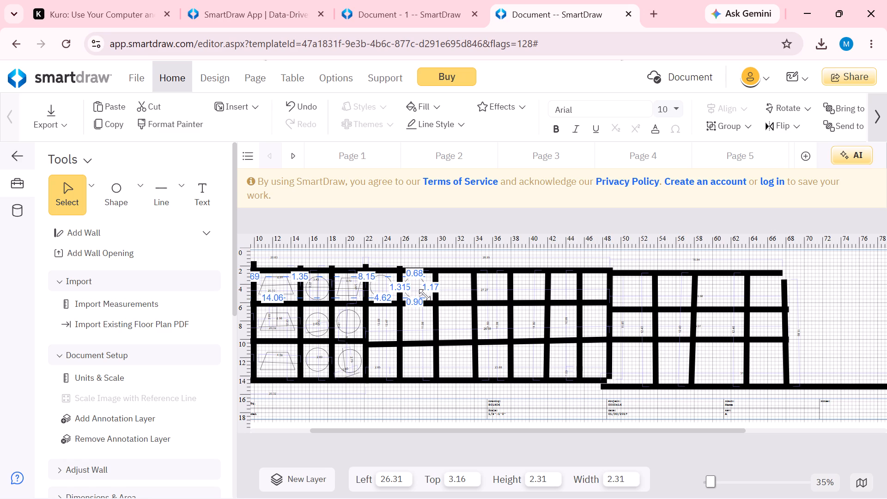
left_click_drag(425, 295, 424, 295)
left_click_drag(404, 276, 409, 280)
Place a 2.54-wide circle in the middle-row room between about 22 and 26 on the horizontal ruler.
left_click(117, 193)
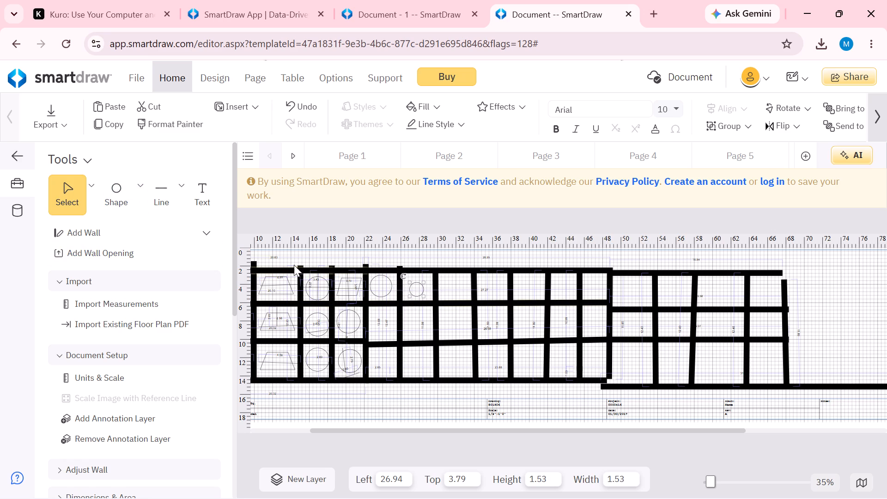
left_click(128, 197)
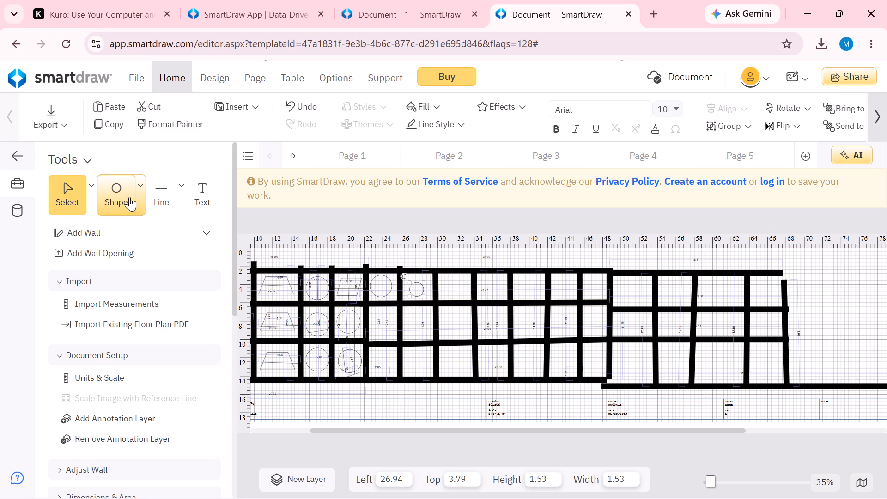
left_click(146, 189)
left_click(142, 189)
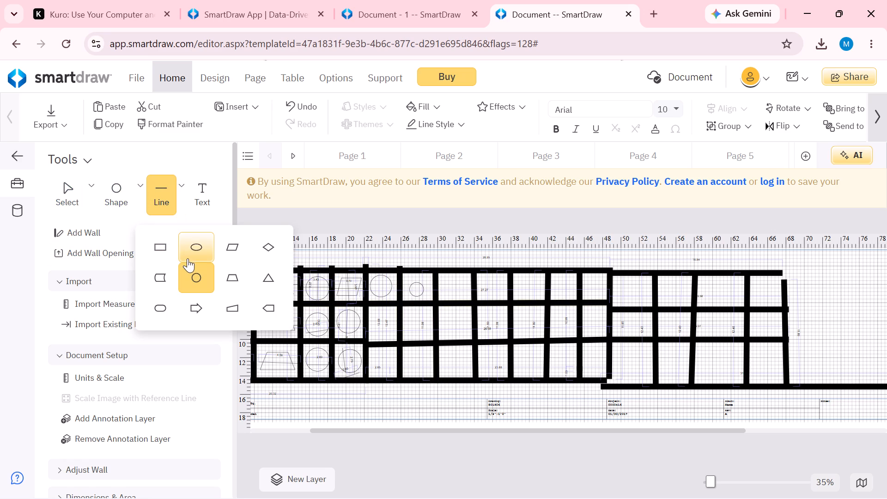
left_click(196, 270)
left_click(383, 322)
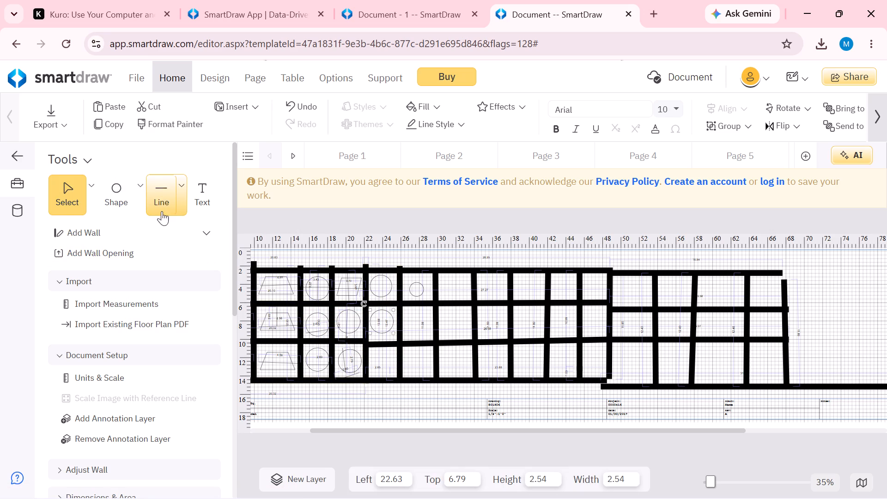
Place a 2.54-wide circle in the middle-row room between about 26 and 30 on the horizontal ruler.
left_click(113, 198)
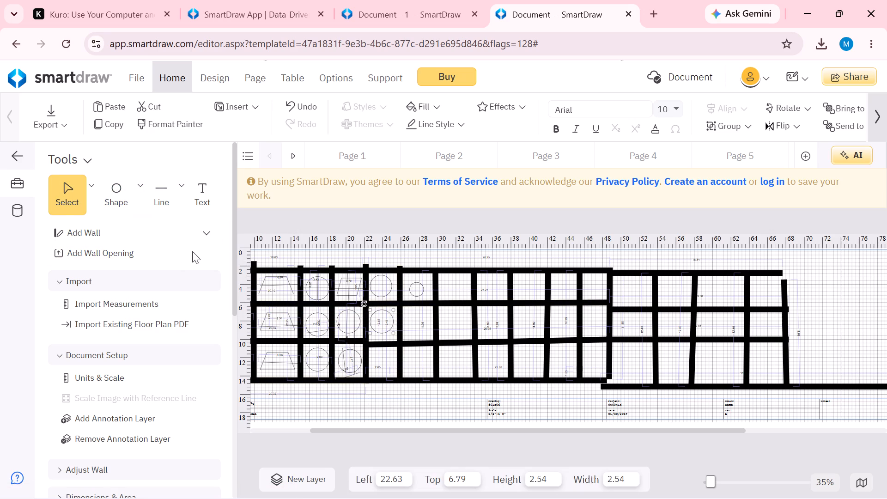
left_click(122, 197)
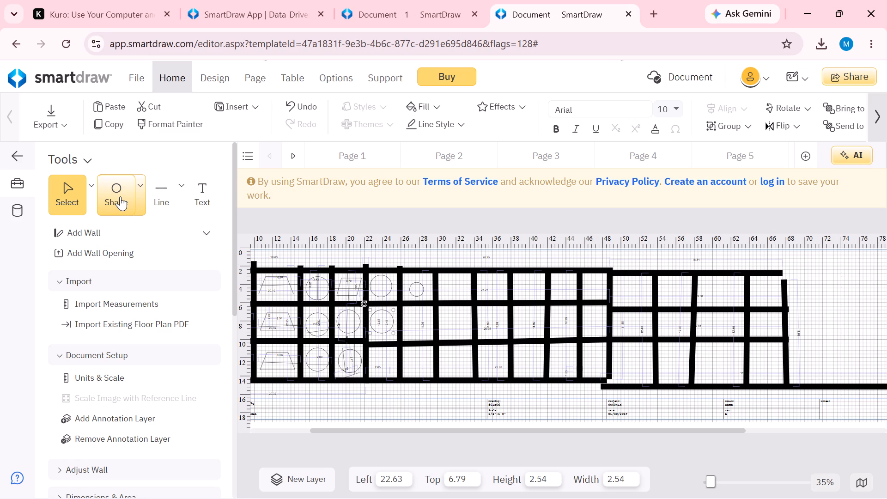
left_click(124, 189)
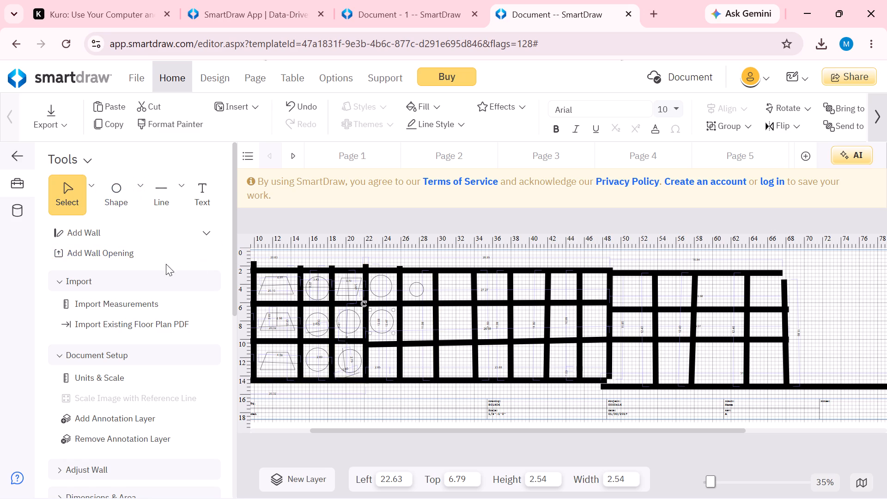
left_click(119, 195)
left_click(121, 191)
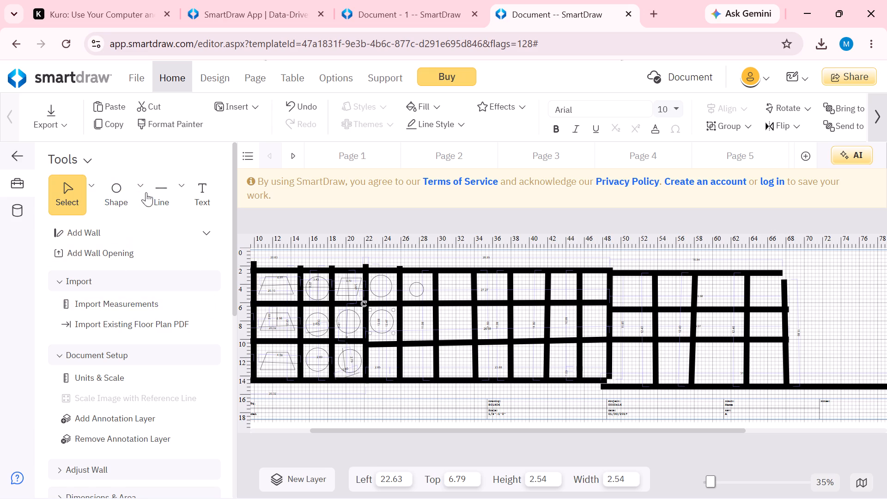
left_click(138, 186)
left_click(196, 270)
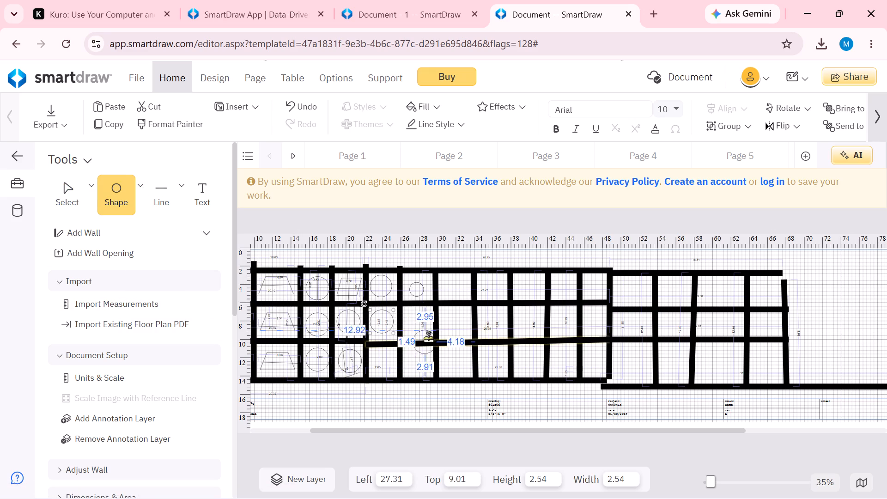
left_click(416, 321)
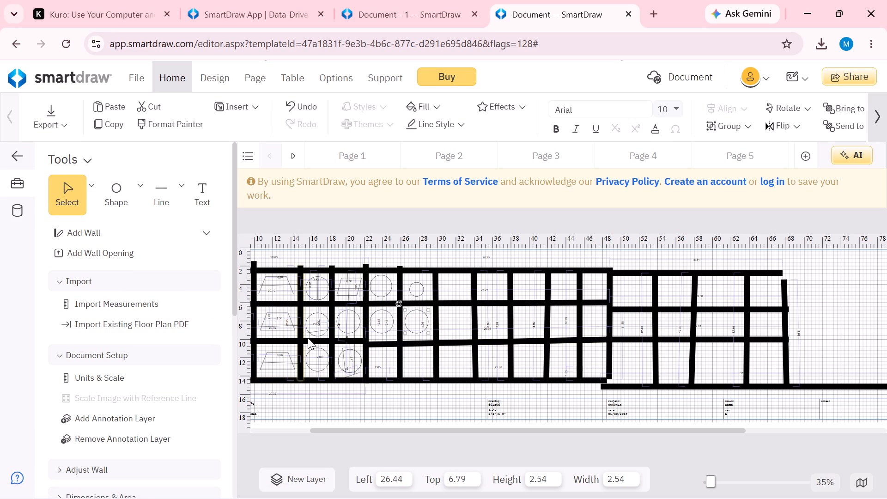
Place a trapezoid in the top-row room between about 30 and 34 on the horizontal ruler and narrow it to about 3.00 wide.
left_click(140, 180)
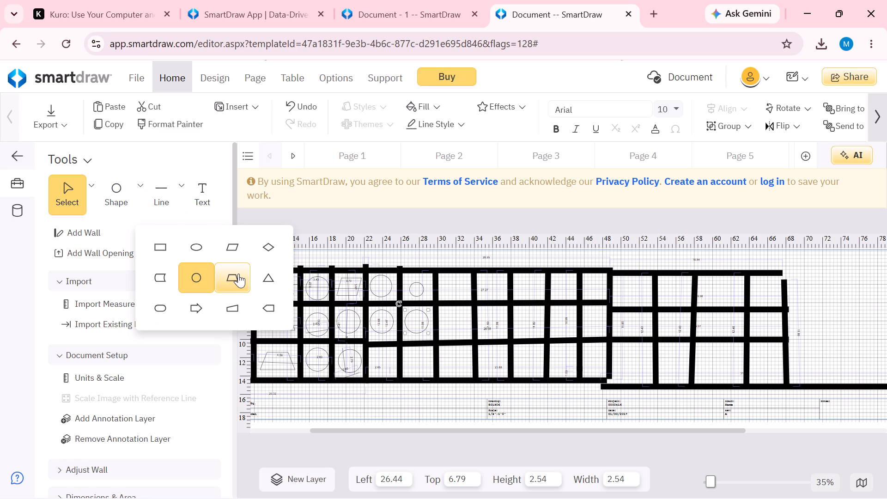
left_click(238, 275)
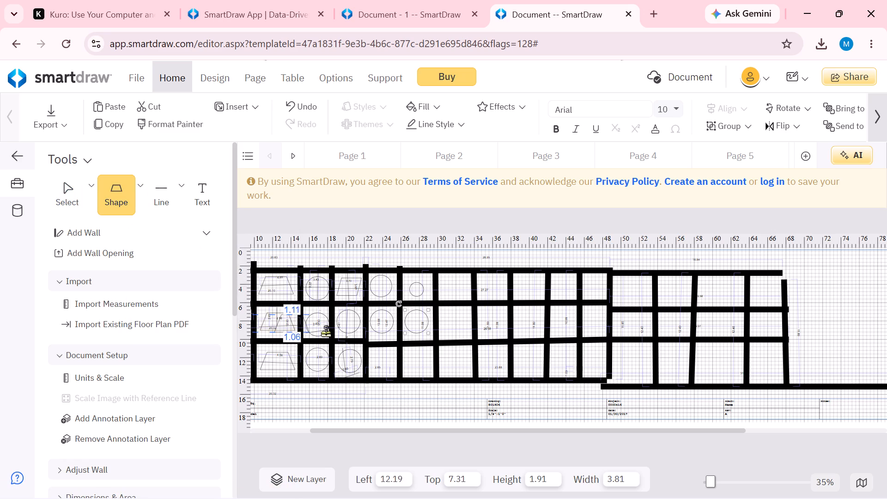
left_click(454, 290)
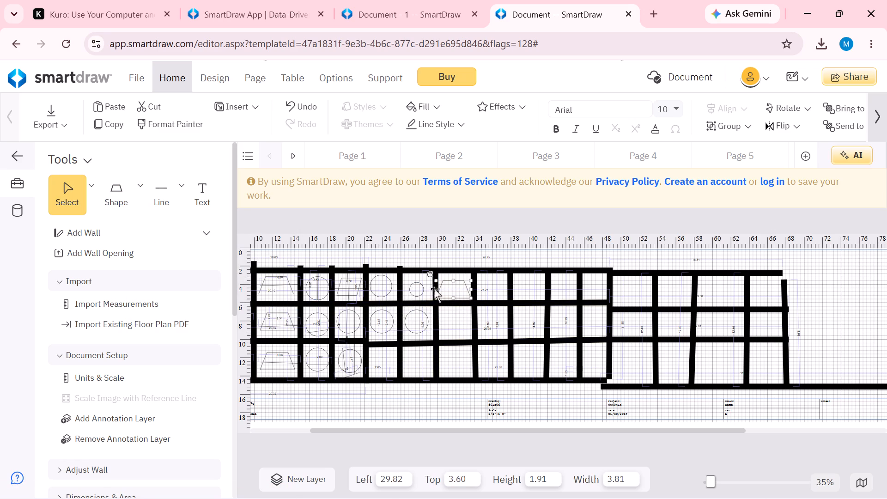
left_click_drag(435, 288, 442, 287)
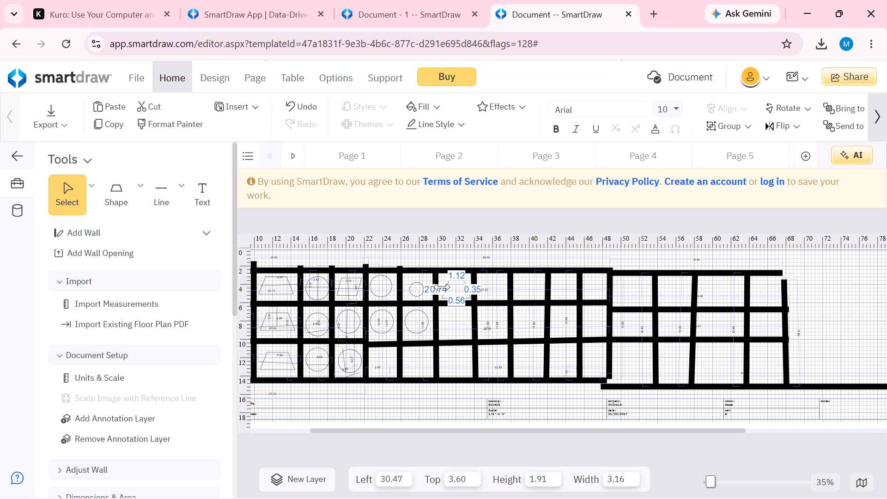
left_click_drag(442, 287, 443, 286)
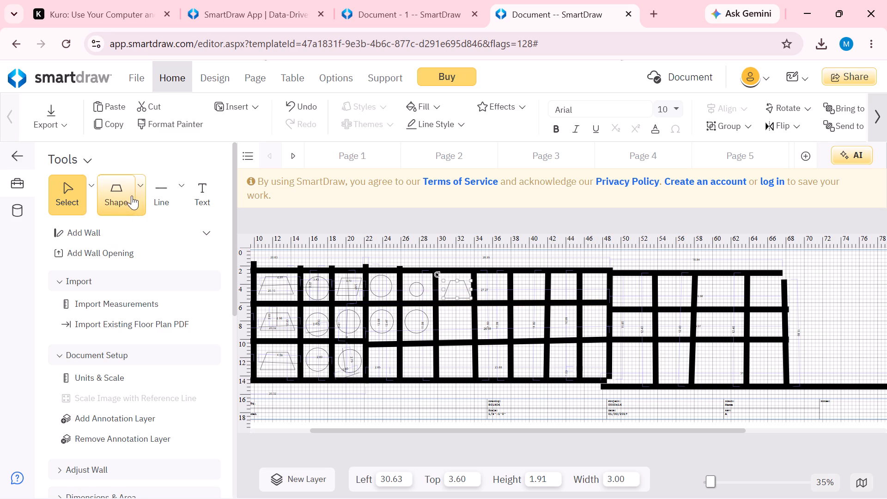
Place a trapezoid in the middle-row room between about 30 and 34 on the horizontal ruler and narrow it to about 2.69 wide.
left_click(139, 188)
left_click(235, 273)
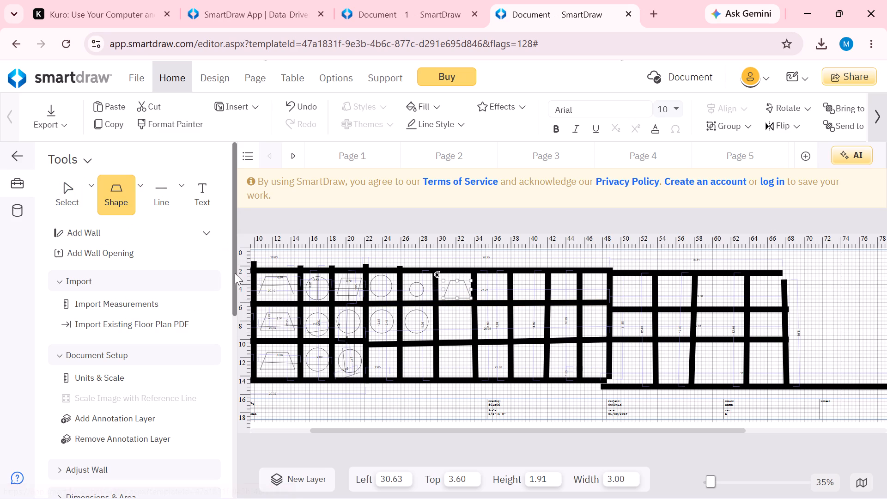
left_click(453, 323)
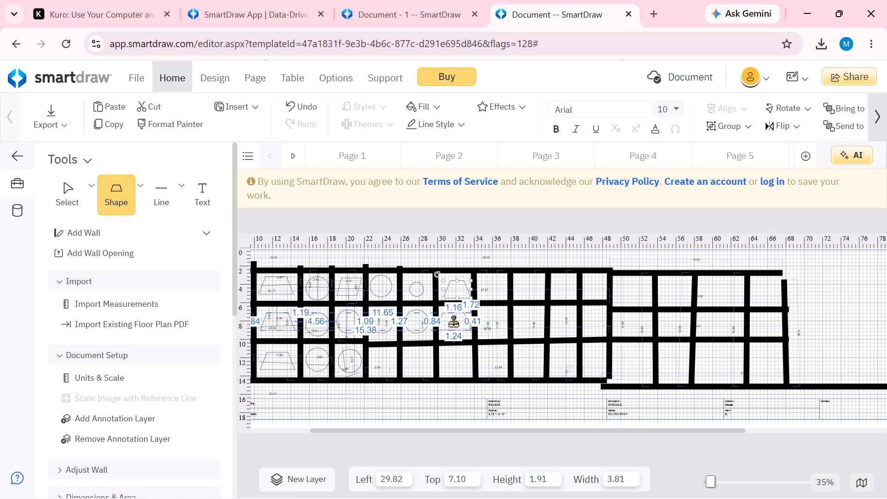
left_click_drag(437, 322, 438, 322)
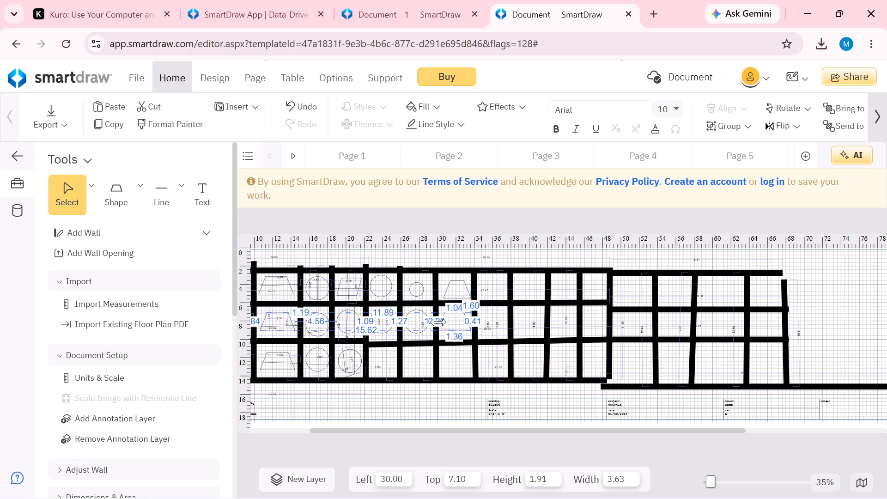
left_click_drag(438, 322, 442, 322)
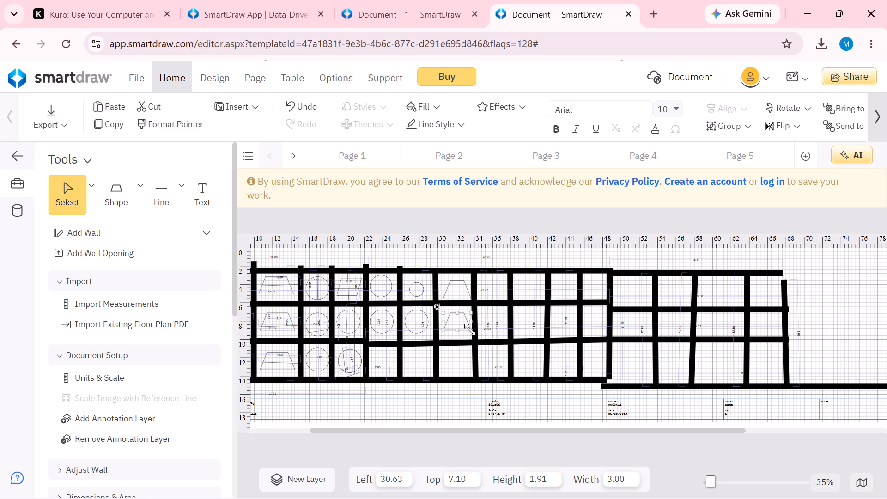
left_click(470, 329)
Place a trapezoid in the bottom-row room between about 30 and 34 on the horizontal ruler, resized to about 2.69 wide and 2.07 high.
left_click(122, 187)
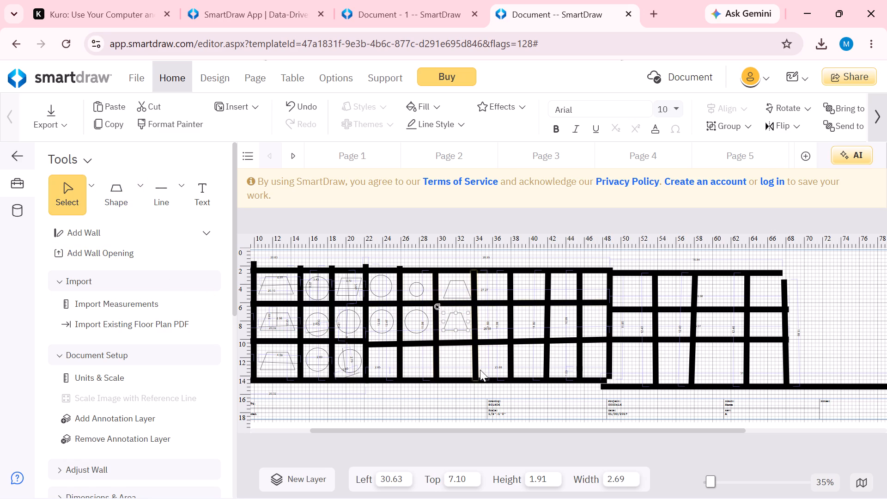
left_click(140, 192)
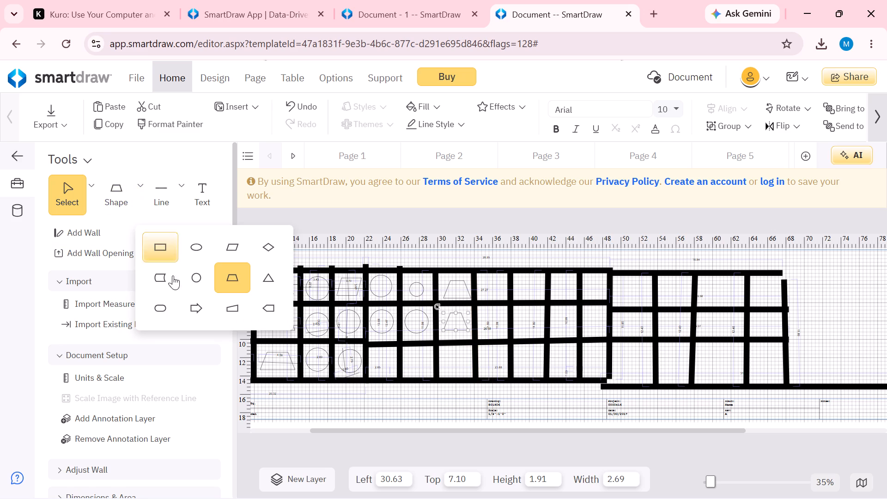
left_click(236, 278)
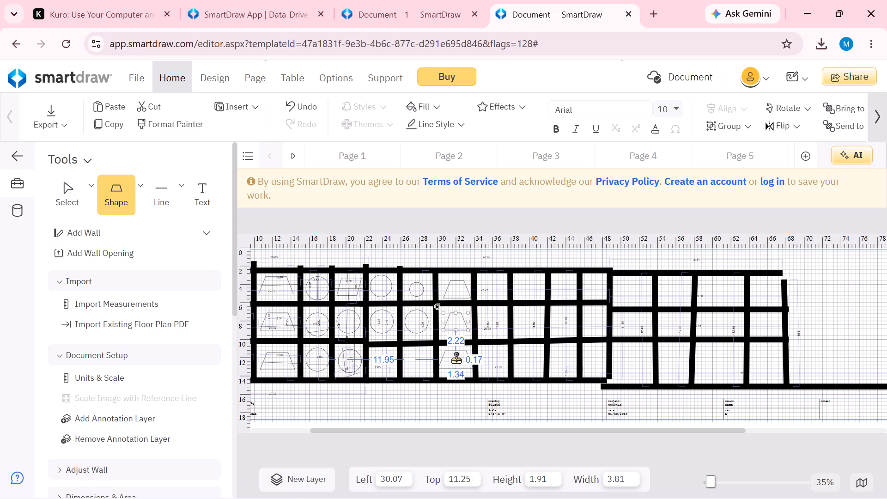
left_click(456, 359)
left_click_drag(474, 369, 473, 368)
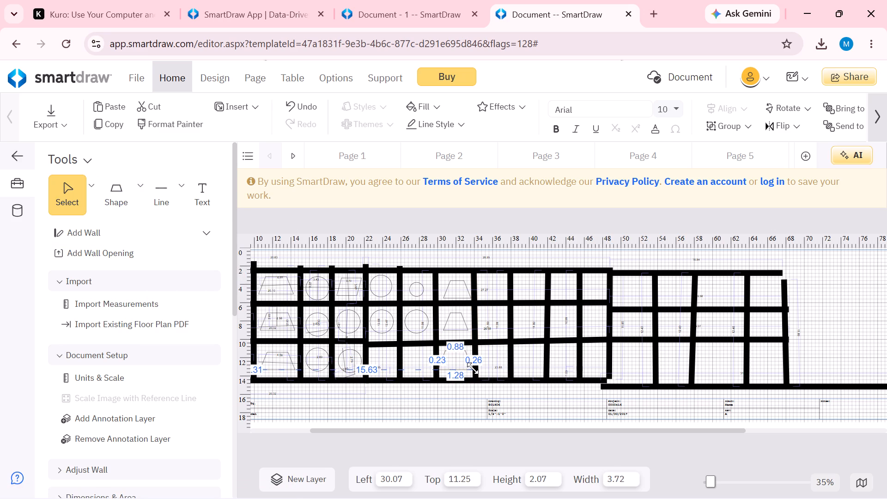
left_click_drag(473, 368, 468, 368)
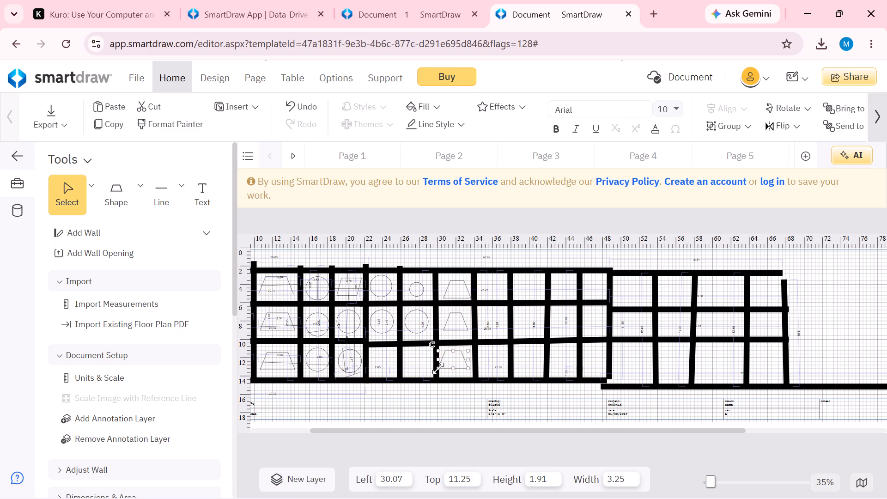
left_click_drag(438, 368, 443, 368)
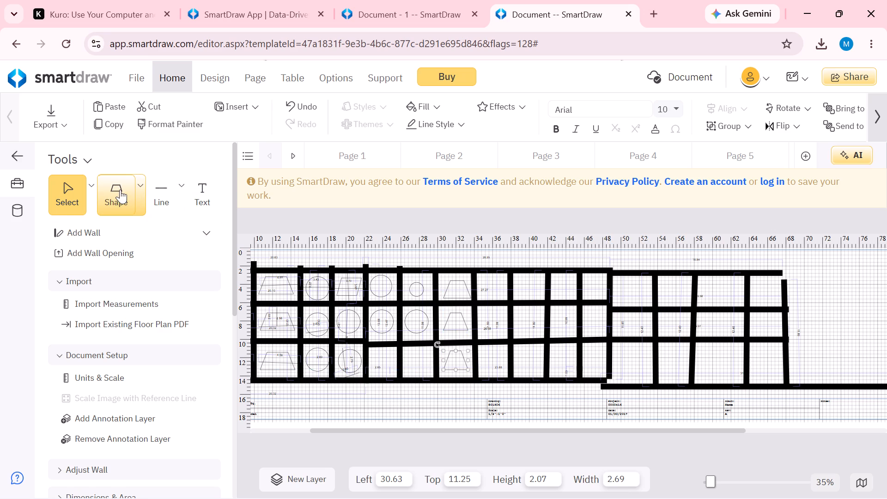
Place a trapezoid in the bottom-row room between about 22 and 26 on the horizontal ruler and narrow it to about 2.06 wide.
left_click(134, 185)
left_click(136, 183)
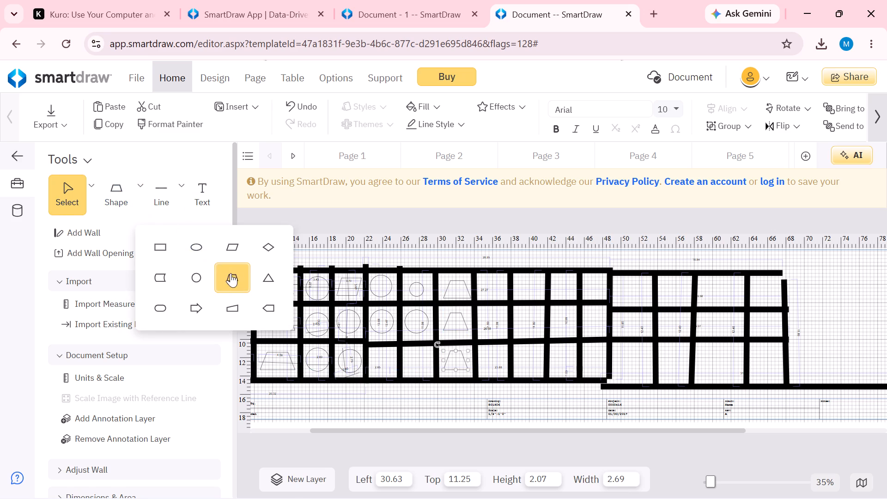
left_click(232, 273)
left_click(384, 361)
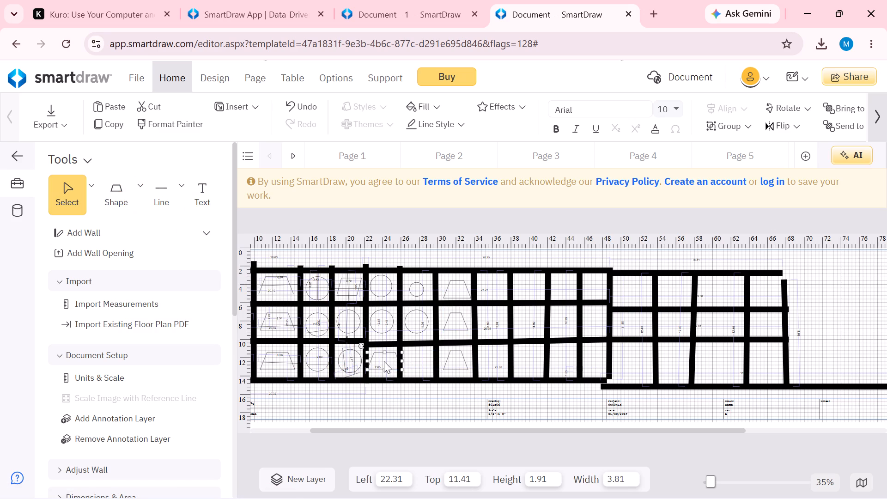
left_click_drag(402, 361, 391, 361)
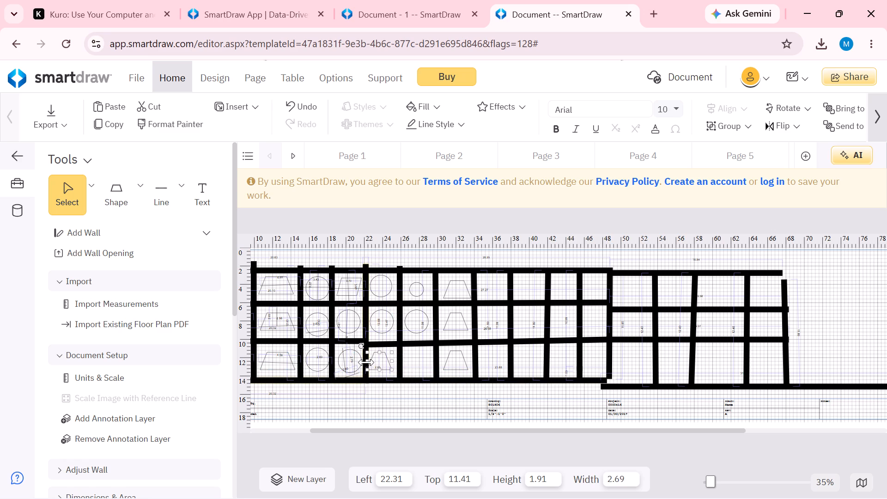
left_click_drag(366, 362, 372, 361)
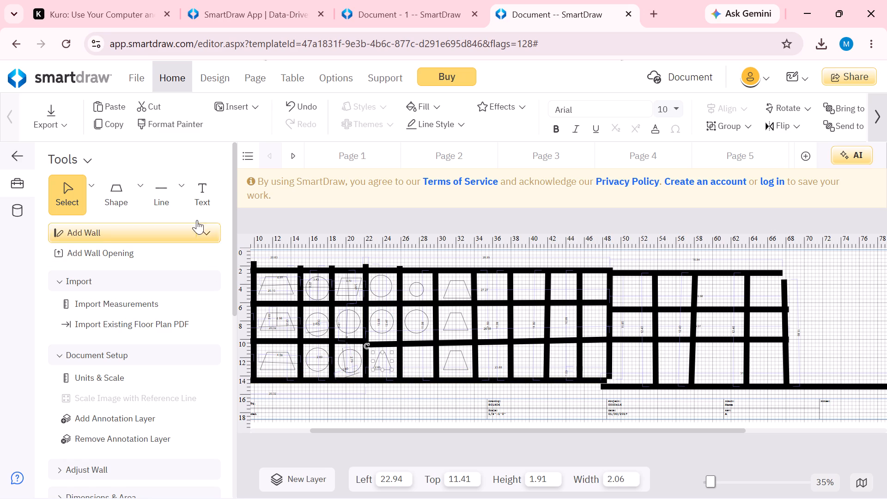
Place a trapezoid in the bottom-row room between about 34 and 38 on the horizontal ruler and narrow it to about 2.37 wide.
left_click(144, 186)
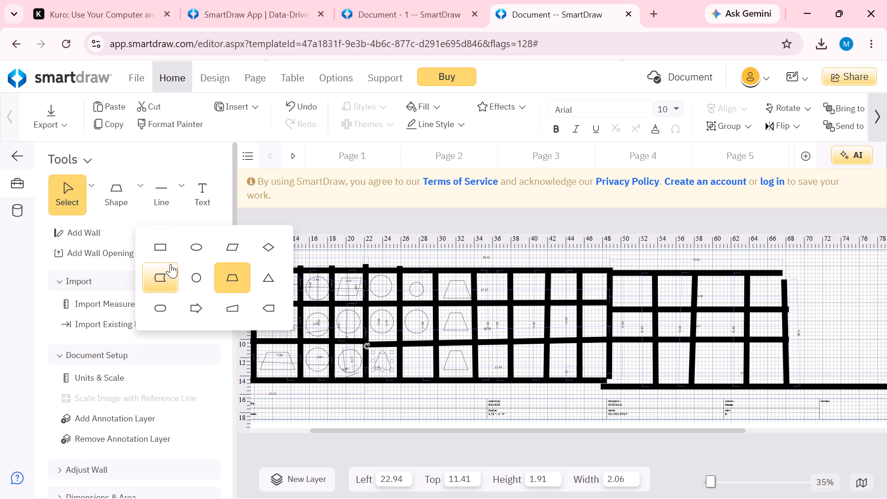
left_click(238, 277)
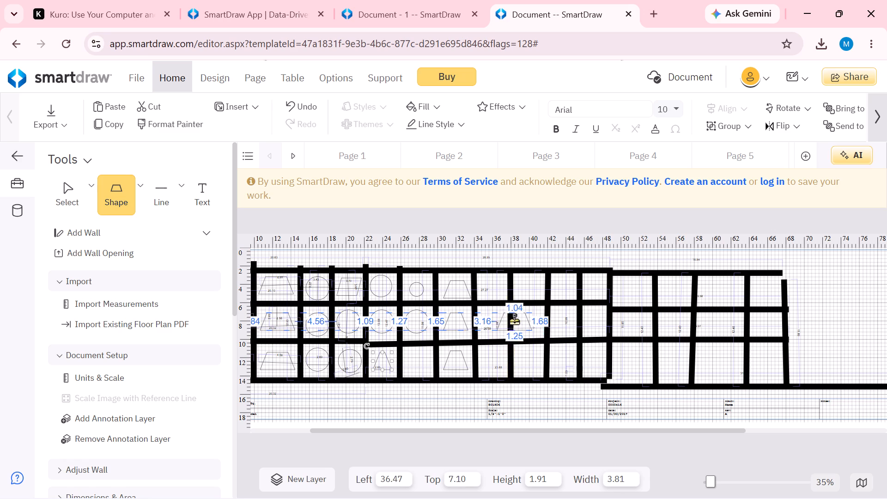
left_click(493, 361)
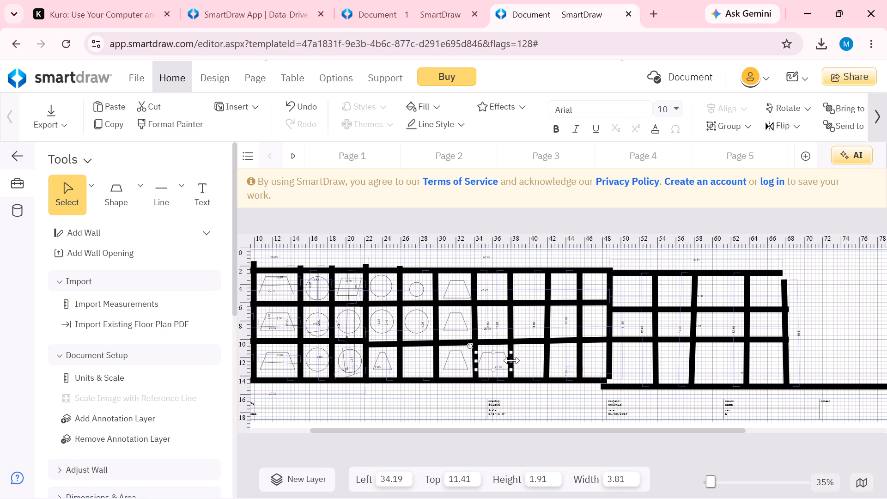
left_click_drag(512, 360, 504, 360)
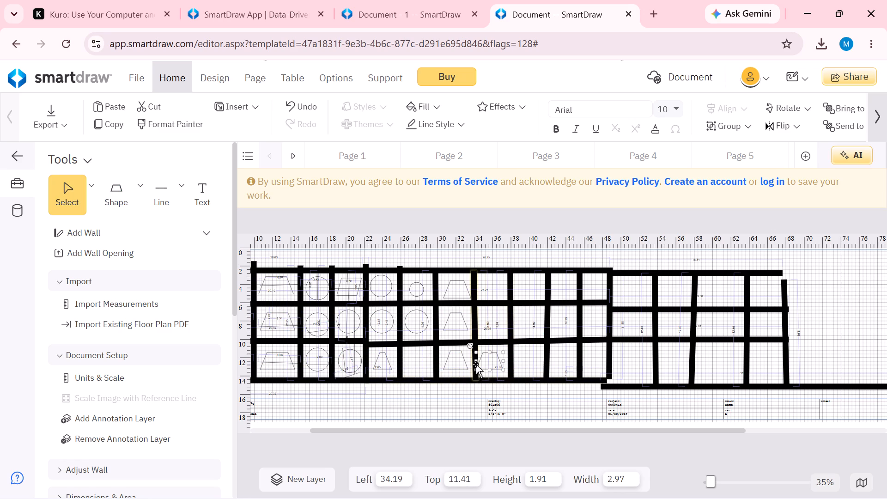
left_click_drag(476, 362, 481, 360)
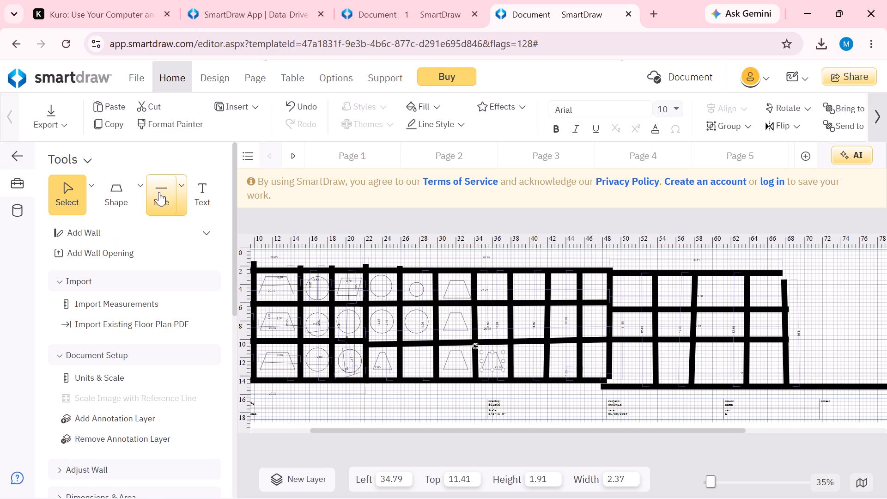
Place an ellipse in the top-row room between about 34 and 38 on the horizontal ruler and narrow it to about 2.69 wide.
left_click(140, 185)
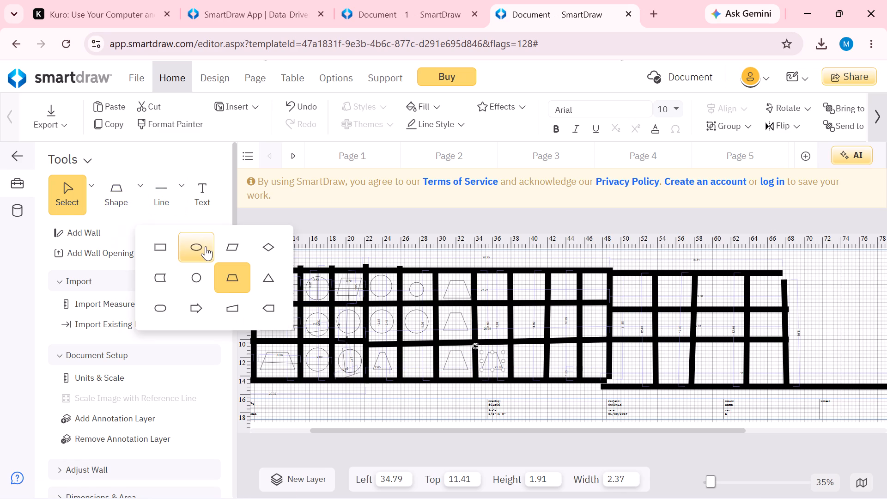
left_click(206, 246)
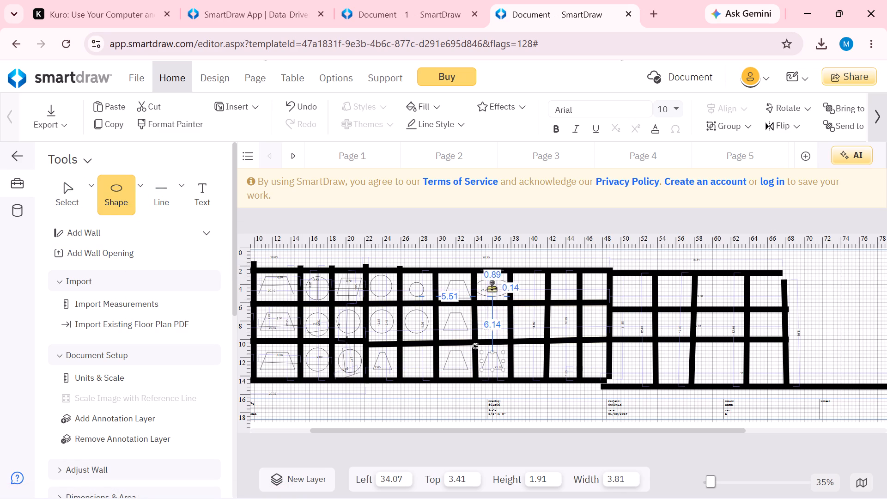
left_click(492, 287)
left_click_drag(511, 287, 506, 289)
left_click_drag(475, 288, 482, 288)
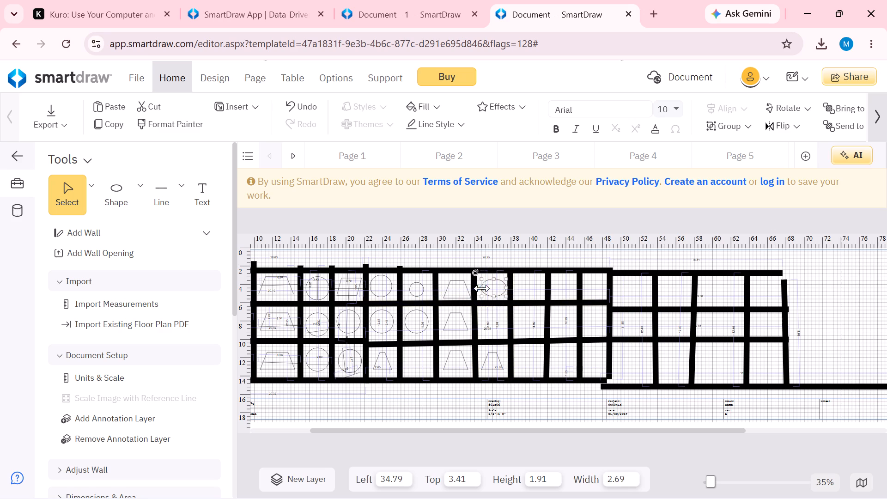
Place a circle in the middle-row room between about 38 and 42 on the horizontal ruler and shrink it to about 1.91 wide.
left_click(120, 190)
left_click(137, 179)
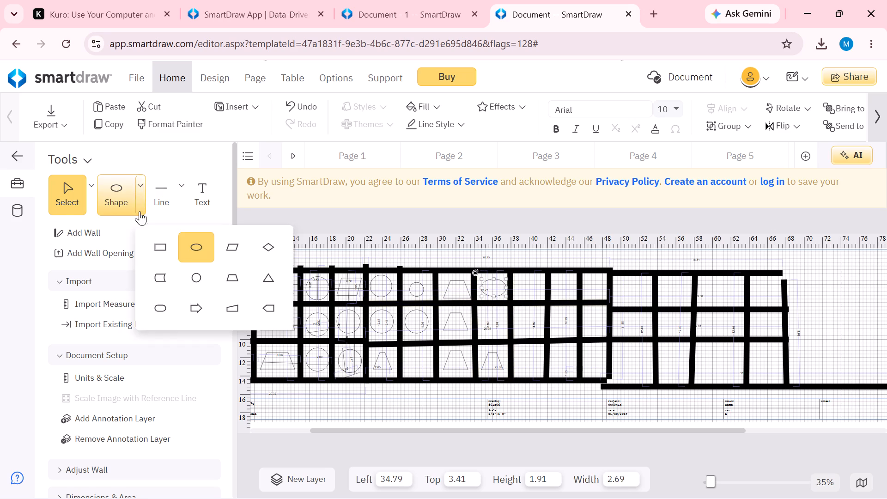
left_click(204, 278)
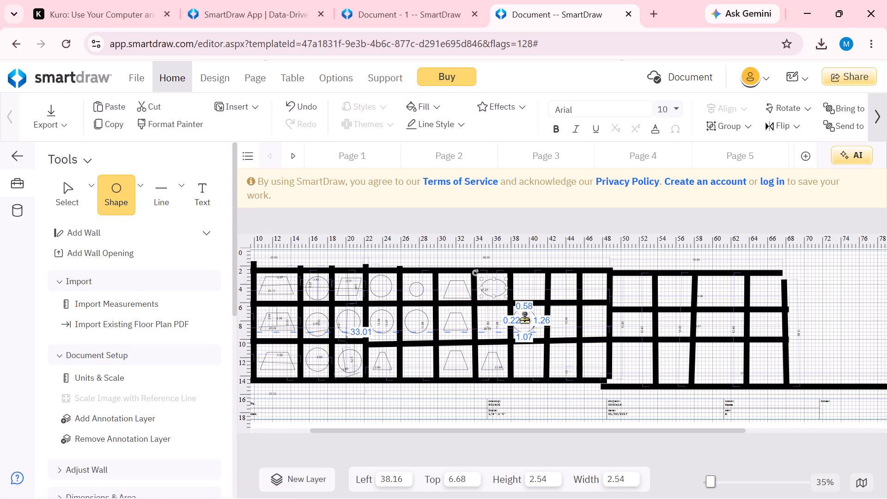
left_click(524, 318)
left_click_drag(512, 307, 517, 311)
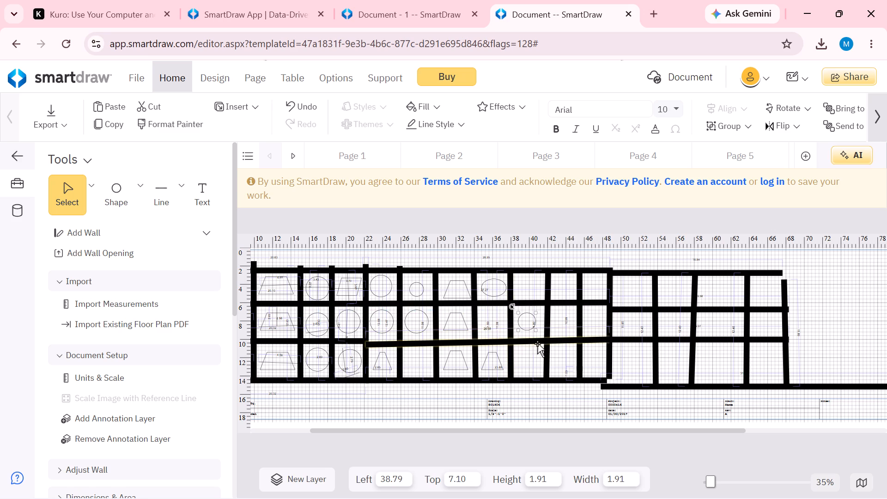
Place an ellipse in the top-row room between about 38 and 42 on the horizontal ruler and narrow it to about 2.53 wide.
left_click(122, 186)
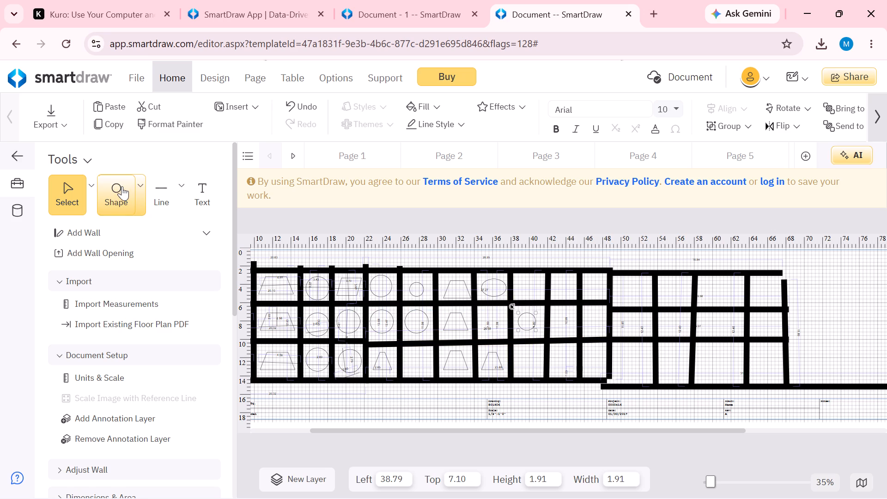
left_click(122, 186)
left_click(120, 197)
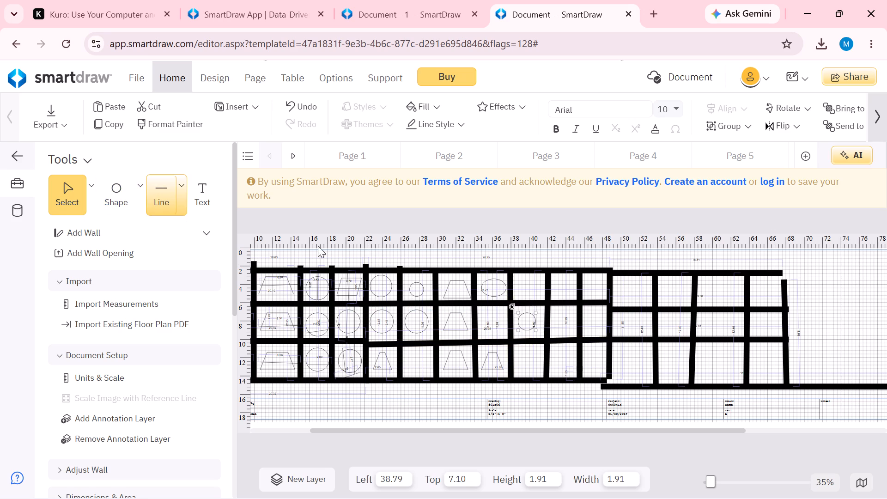
left_click(134, 183)
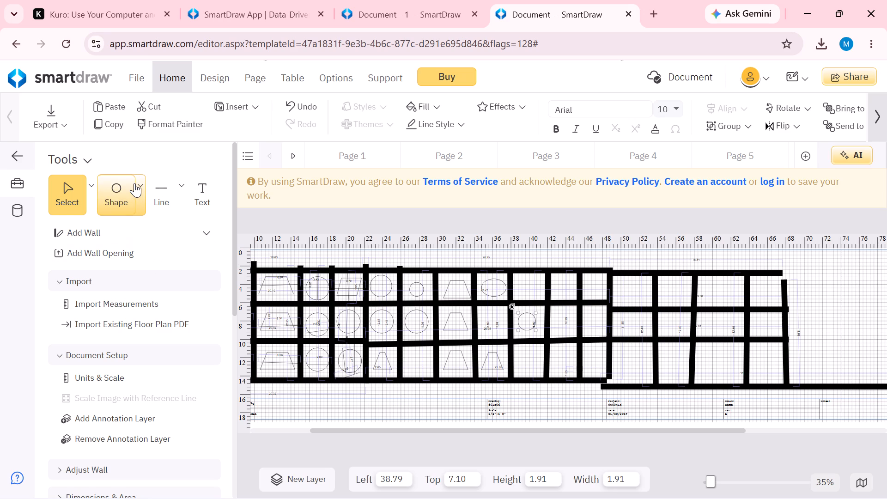
left_click(111, 199)
left_click(140, 181)
left_click(203, 249)
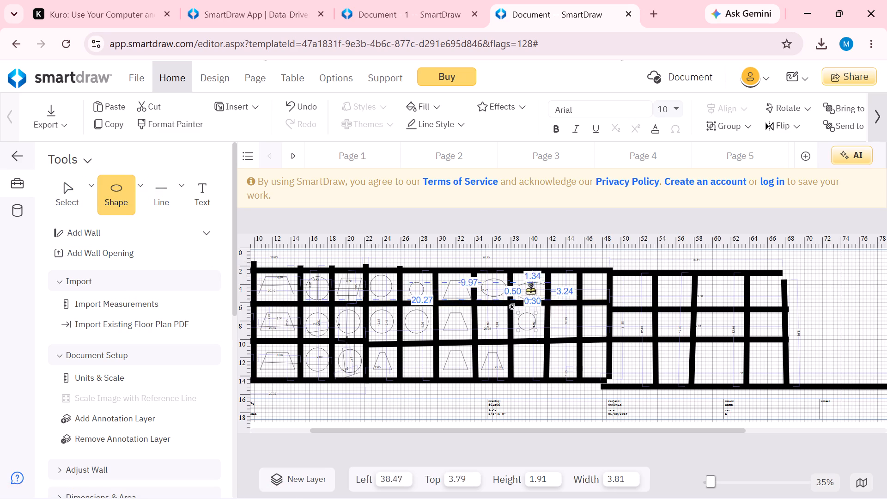
left_click(526, 285)
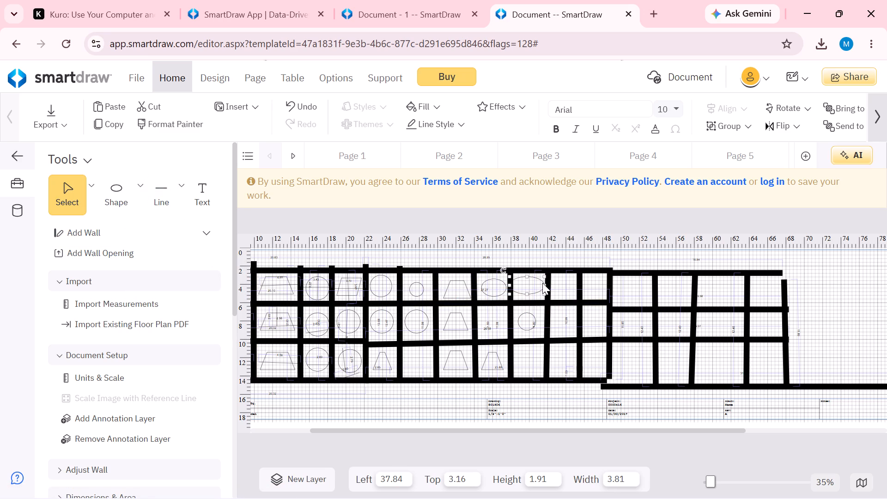
left_click_drag(544, 284, 539, 285)
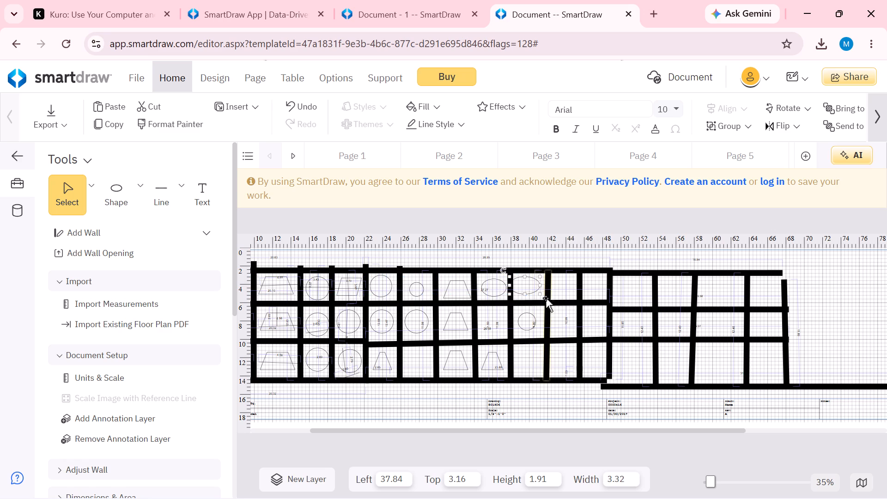
left_click_drag(510, 286, 516, 286)
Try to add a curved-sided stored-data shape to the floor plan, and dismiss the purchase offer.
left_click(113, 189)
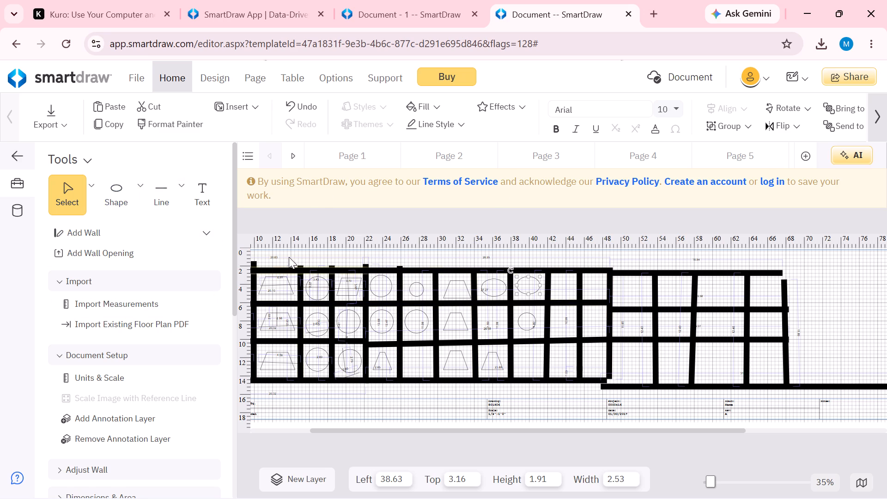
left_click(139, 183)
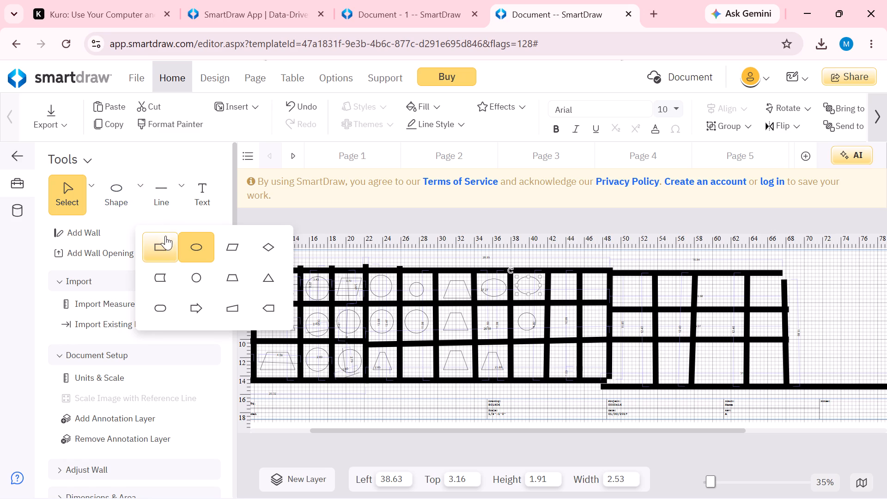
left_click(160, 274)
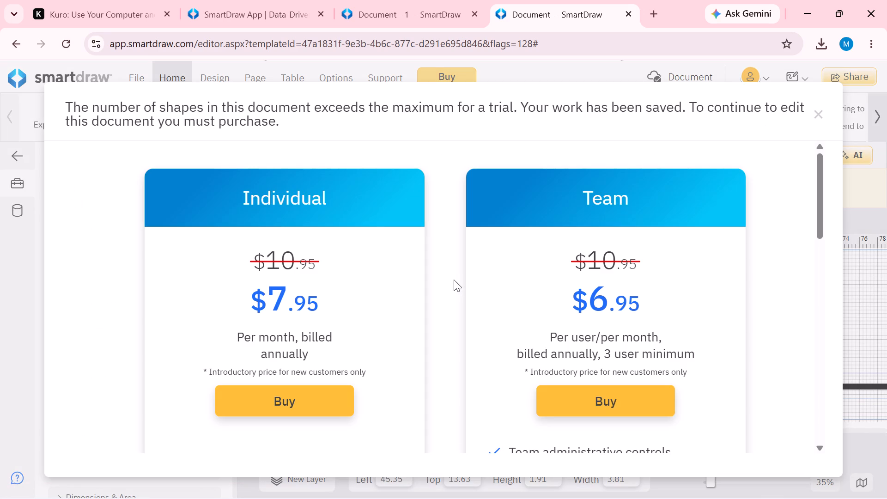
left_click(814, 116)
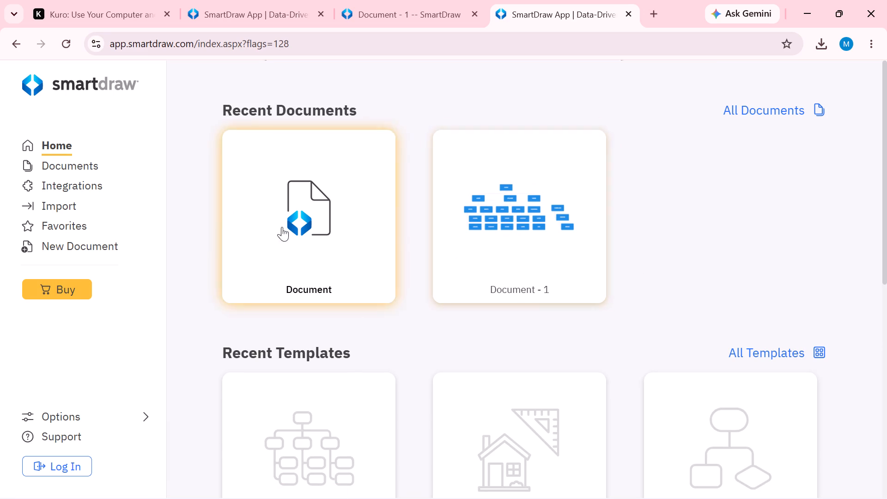
Create a new document from the Residential Floor Plan template among the recent templates.
left_click(76, 161)
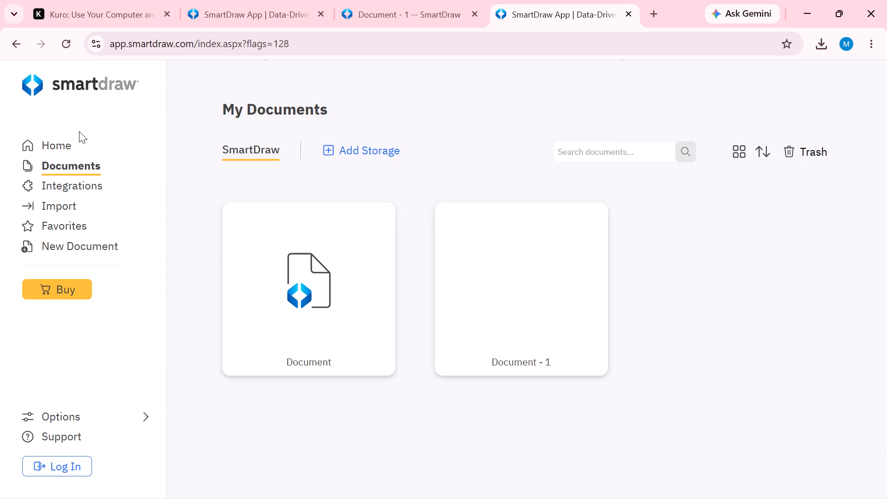
left_click(60, 142)
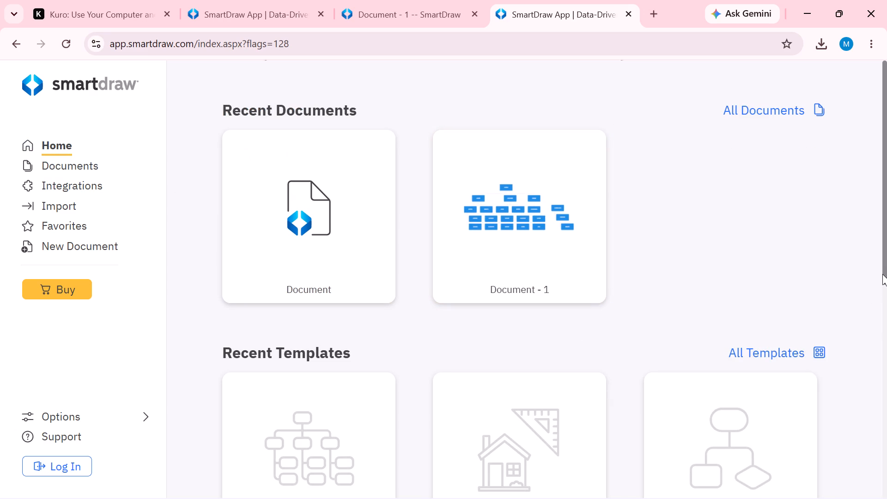
left_click_drag(882, 274, 886, 314)
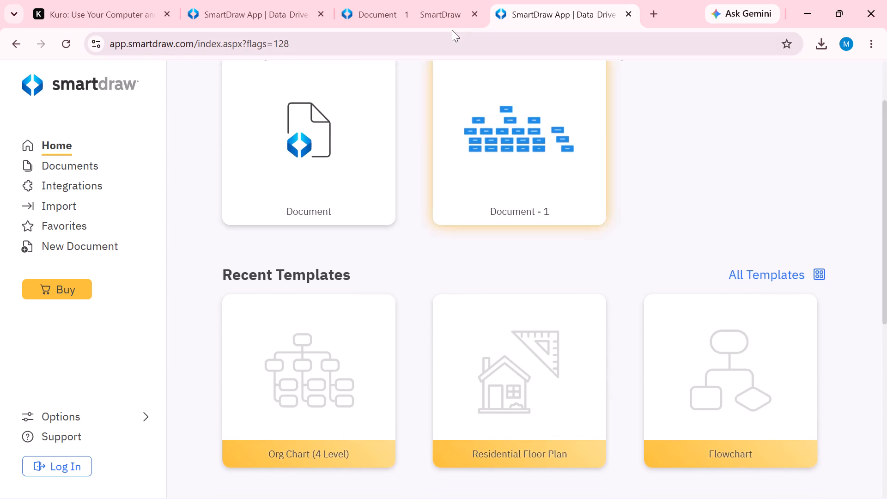
left_click(427, 2)
left_click(568, 0)
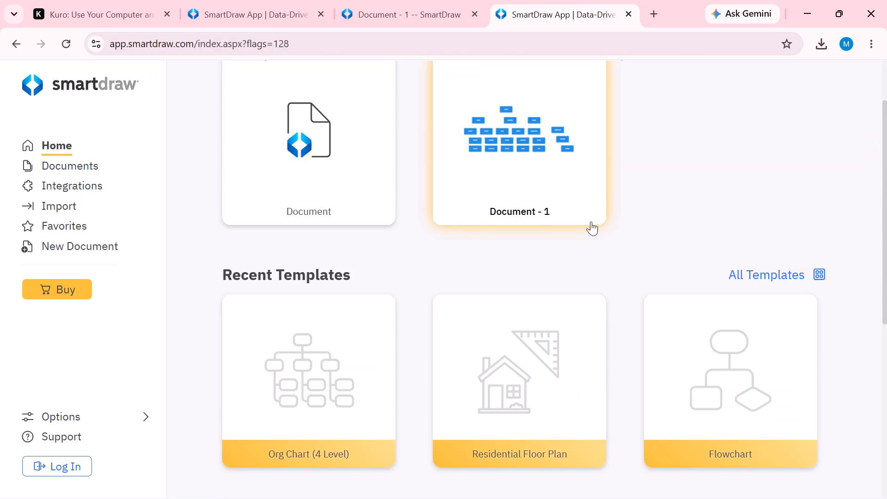
left_click_drag(886, 280, 886, 298)
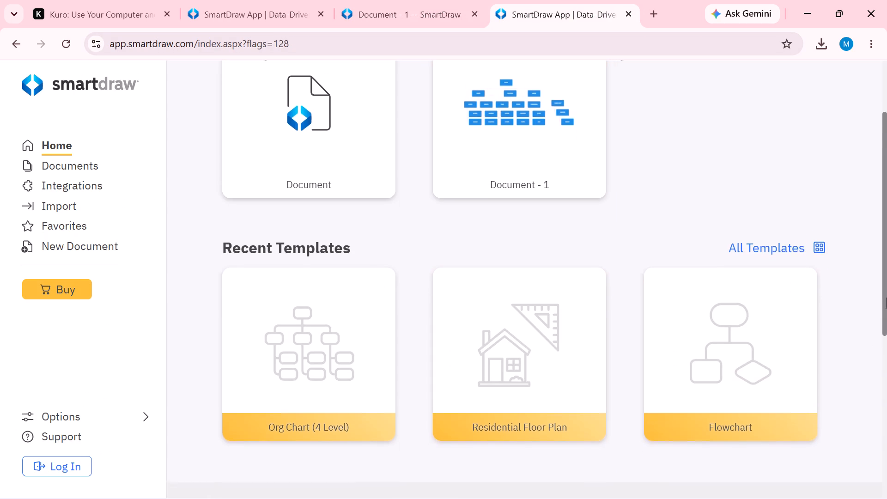
left_click_drag(886, 298, 886, 432)
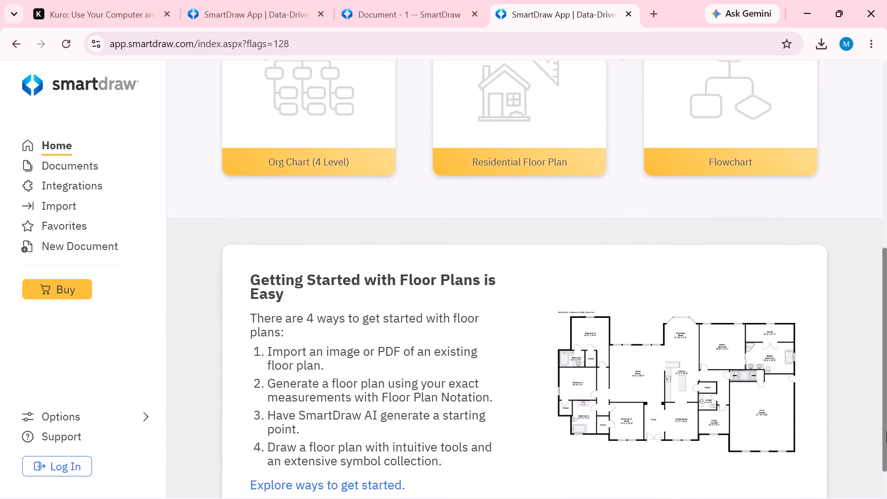
left_click_drag(886, 432, 882, 375)
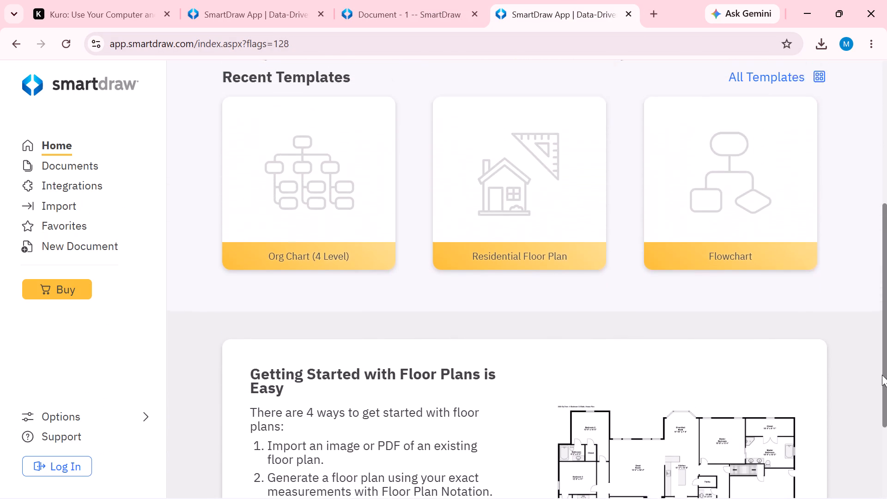
left_click_drag(882, 375, 876, 342)
left_click(520, 262)
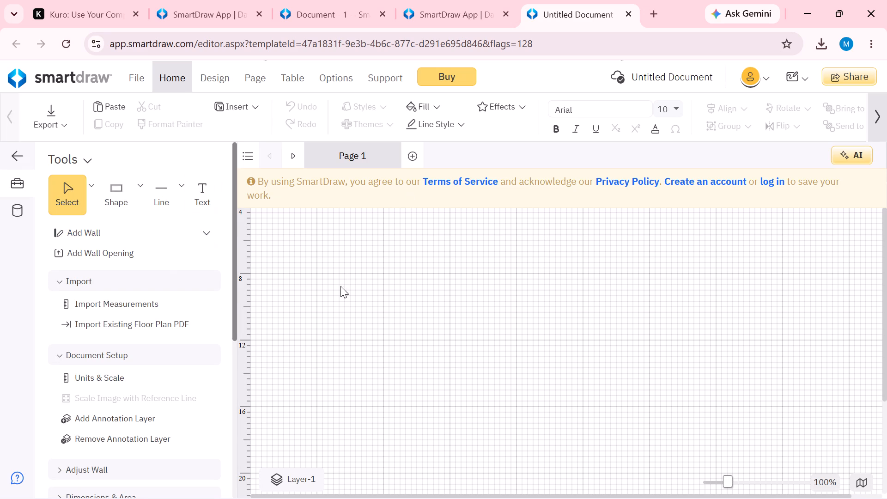
Draw an 11' 10" vertical wall from about 4' on the vertical ruler, and a 33' 10" horizontal wall rightward from its lower end.
left_click(89, 232)
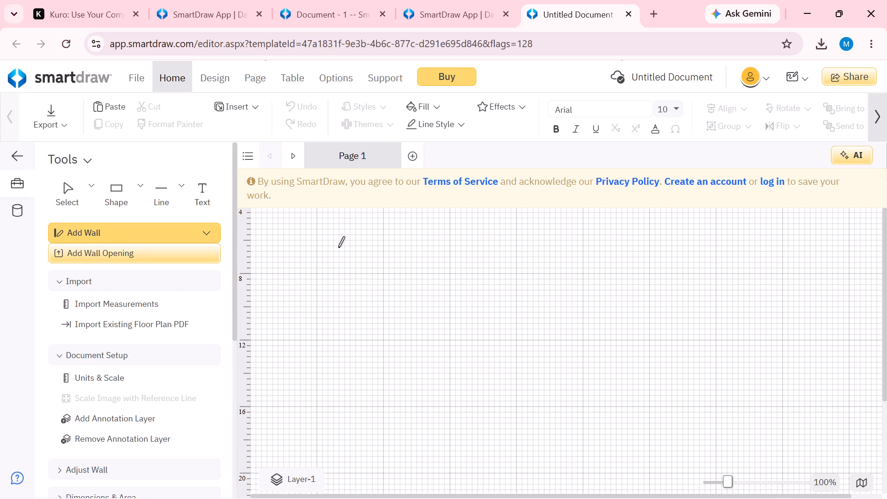
left_click(317, 211)
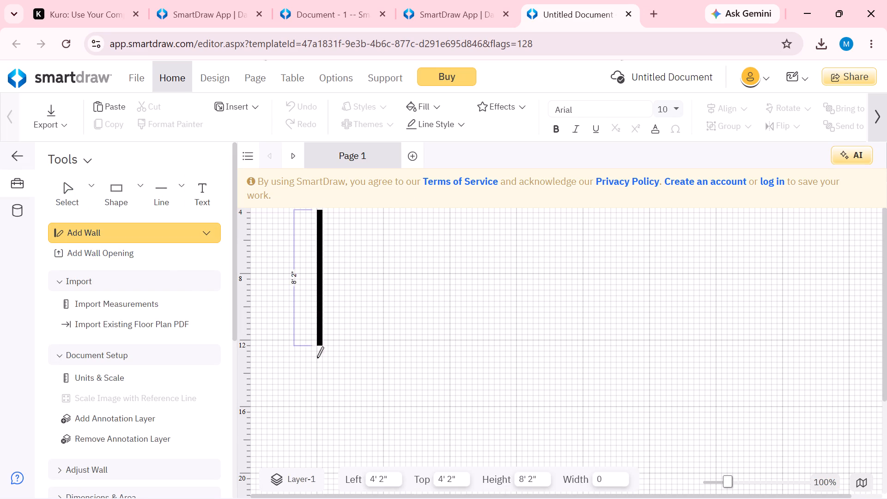
left_click(316, 406)
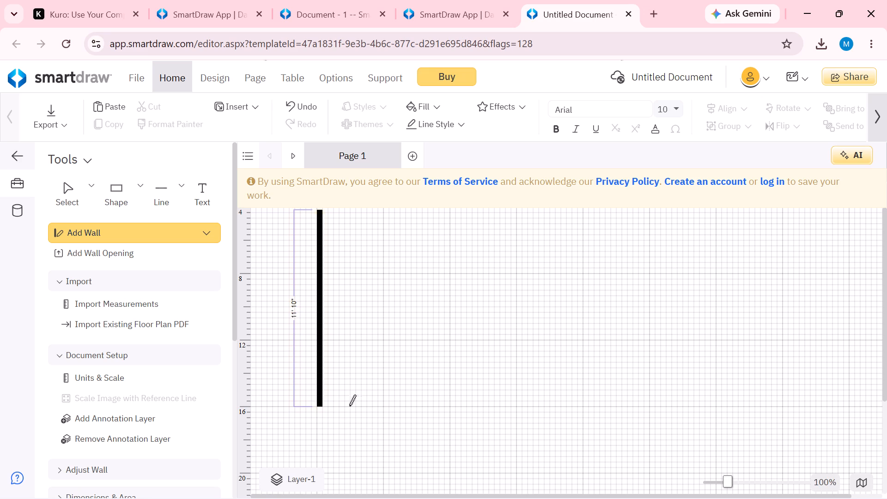
left_click(320, 406)
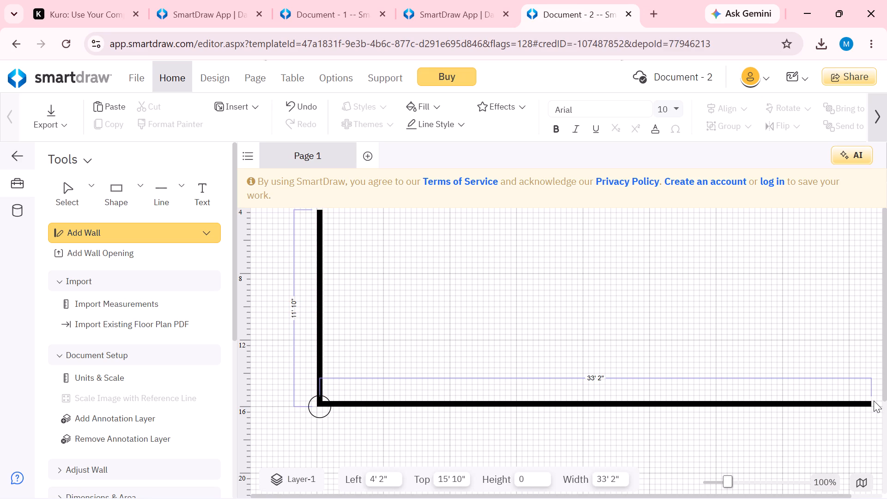
left_click(881, 403)
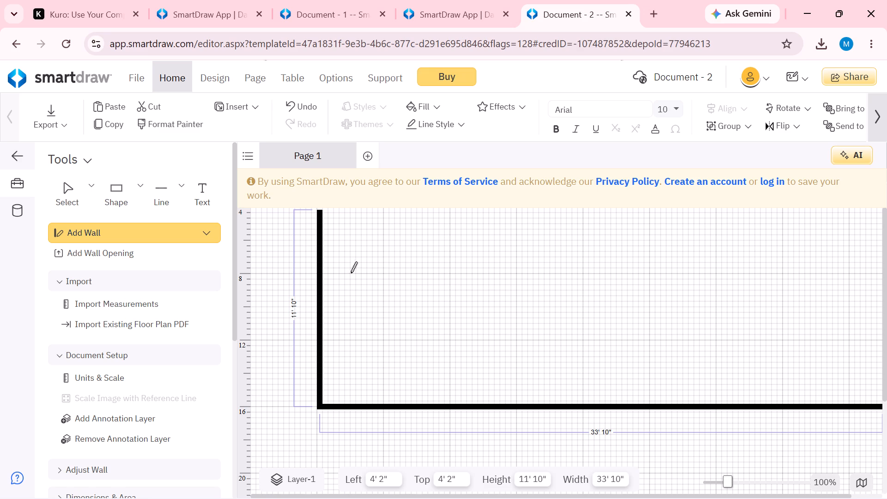
Draw two horizontal walls from the vertical wall at about 12' and 8' on the vertical ruler, about 33' 10" and 33' 6" long.
left_click(320, 343)
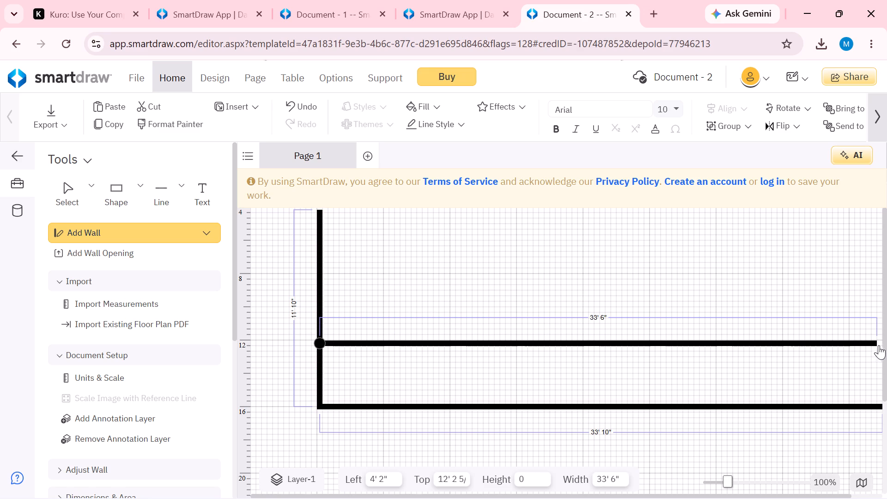
left_click(880, 344)
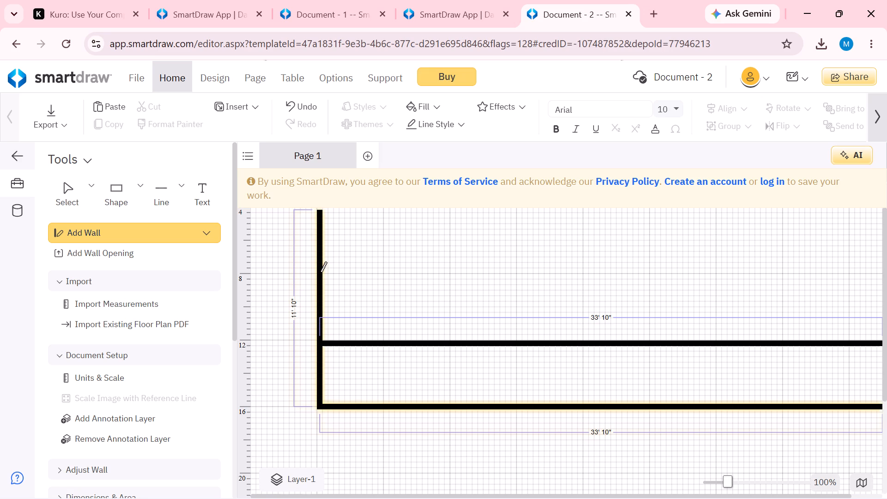
left_click(320, 273)
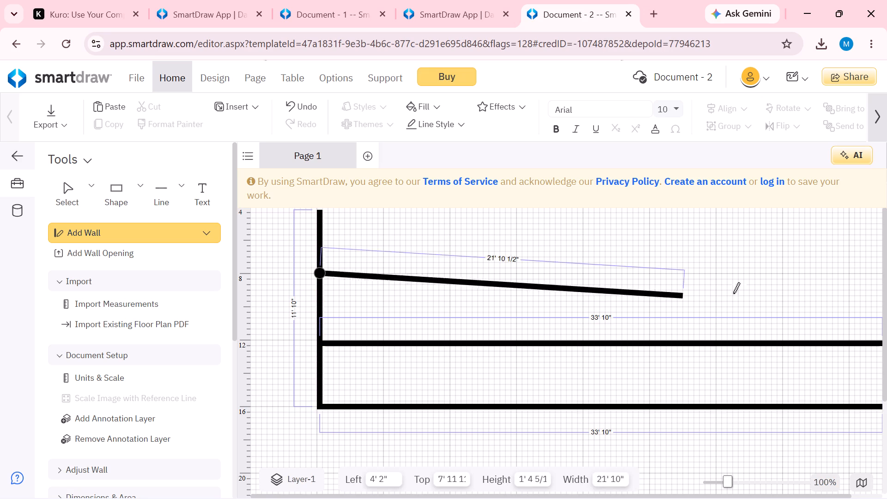
left_click(875, 276)
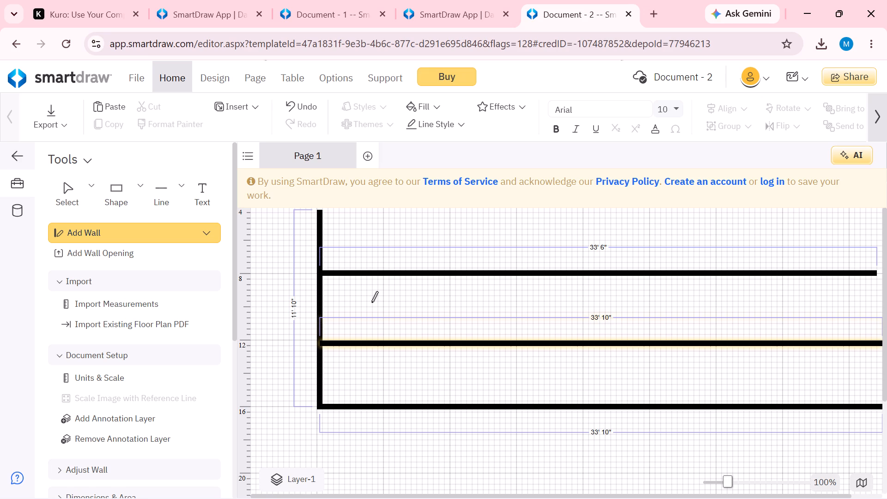
Divide the bottom row with eight upright partition walls, about 3' 2" to 3' 10" long and roughly 4' apart.
left_click(382, 347)
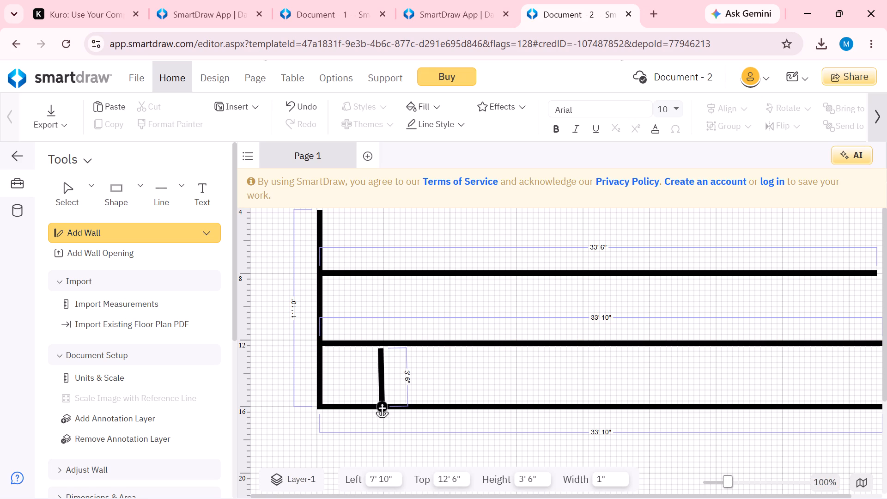
left_click(381, 400)
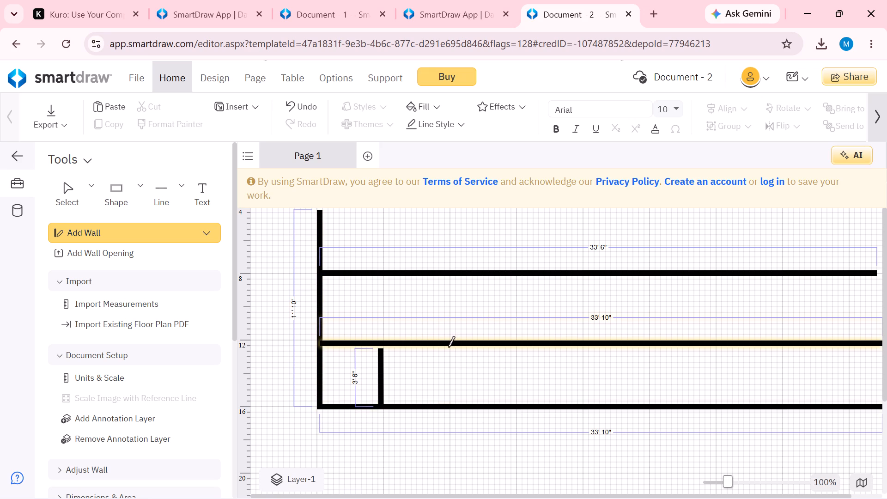
left_click_drag(448, 347, 448, 354)
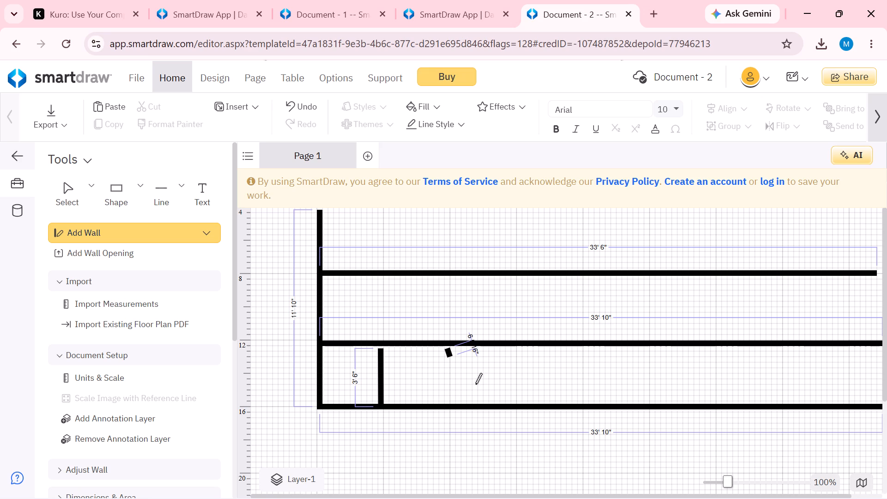
left_click_drag(447, 353, 449, 388)
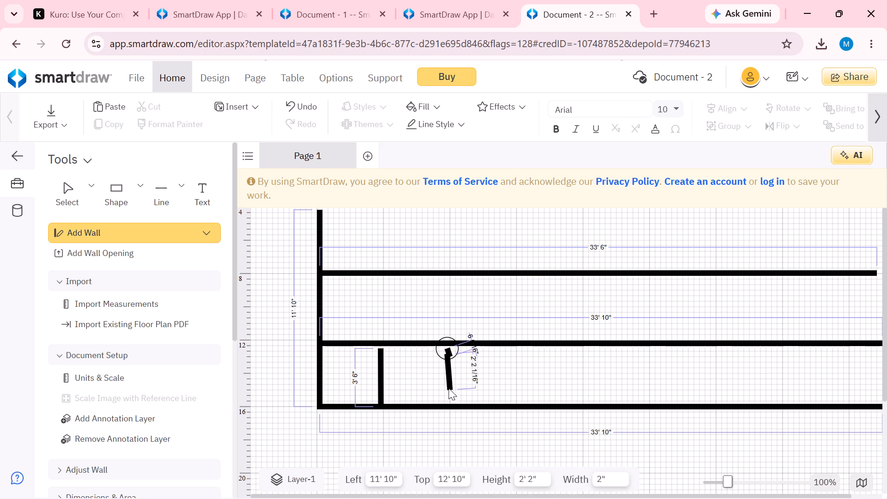
left_click_drag(449, 388, 447, 396)
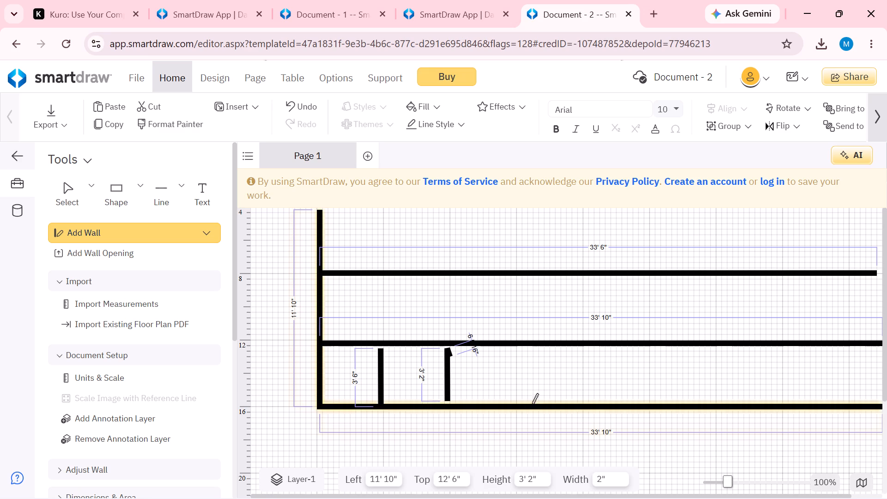
left_click_drag(515, 345, 514, 360)
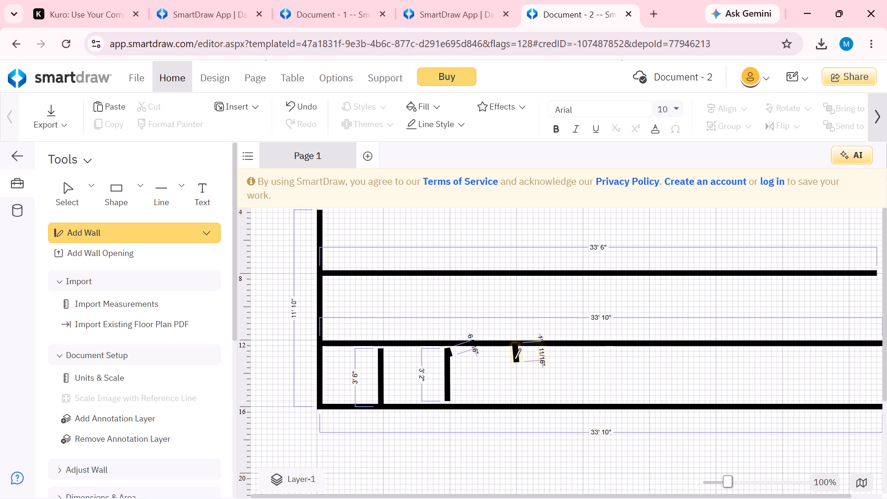
left_click_drag(514, 364, 517, 400)
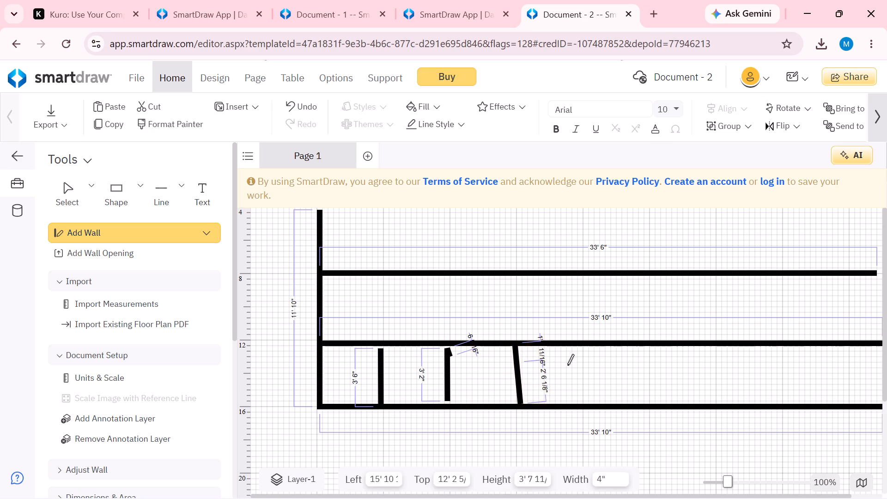
left_click_drag(583, 346, 583, 402)
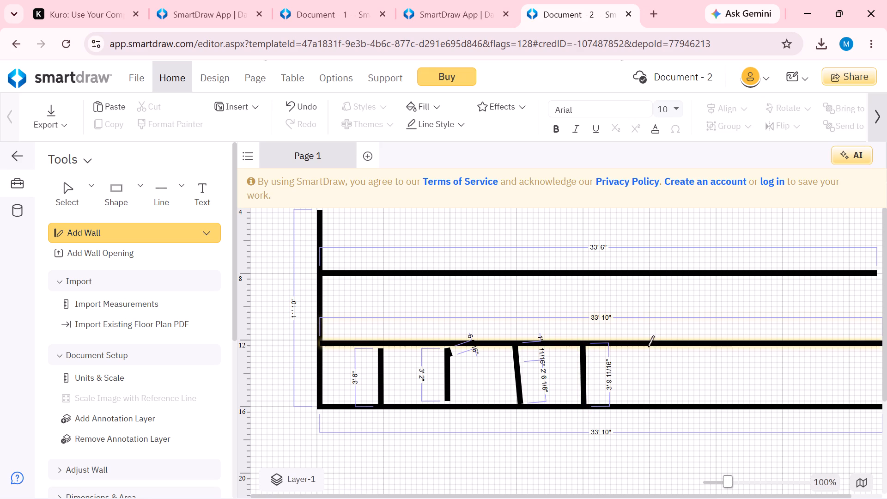
left_click_drag(647, 347, 650, 399)
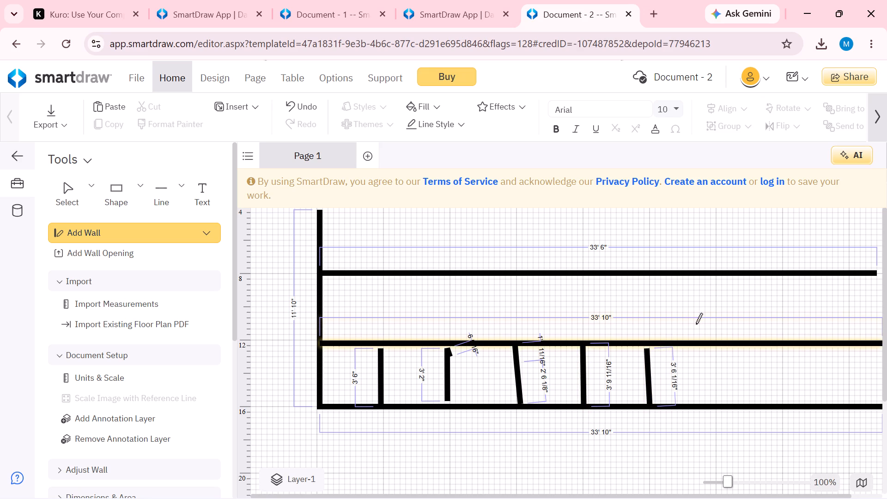
left_click_drag(715, 348, 714, 401)
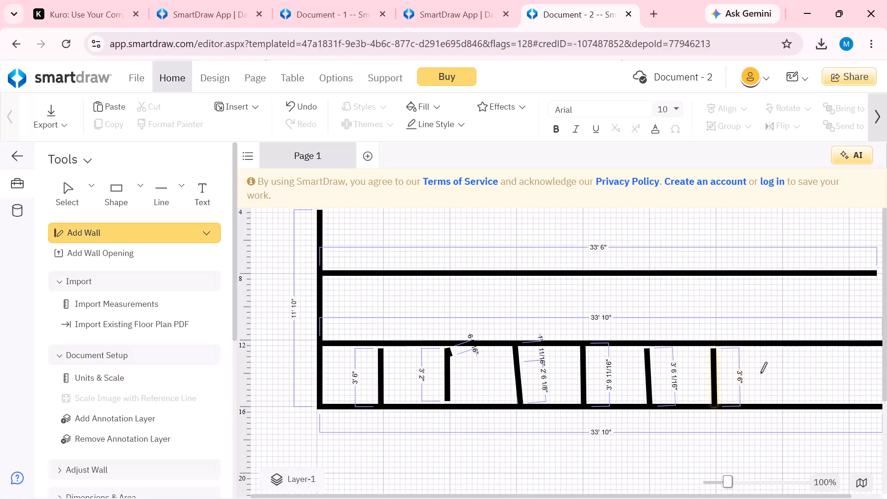
left_click_drag(781, 343, 782, 397)
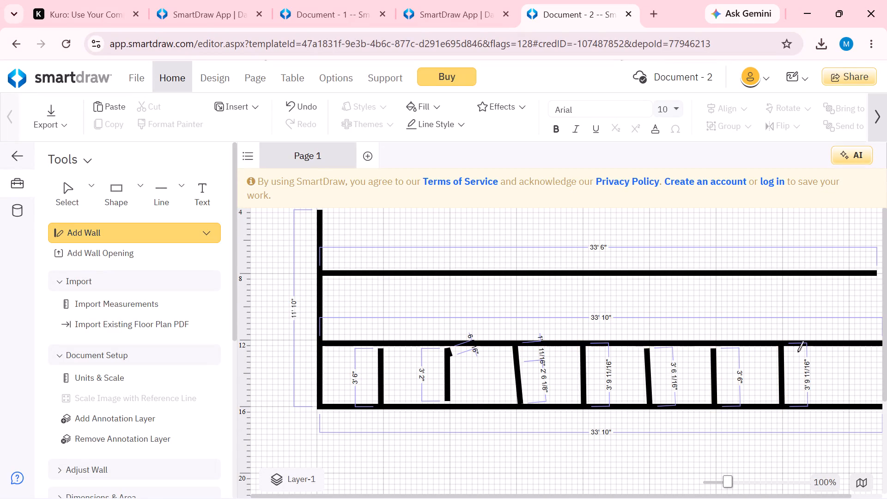
left_click_drag(847, 347, 850, 385)
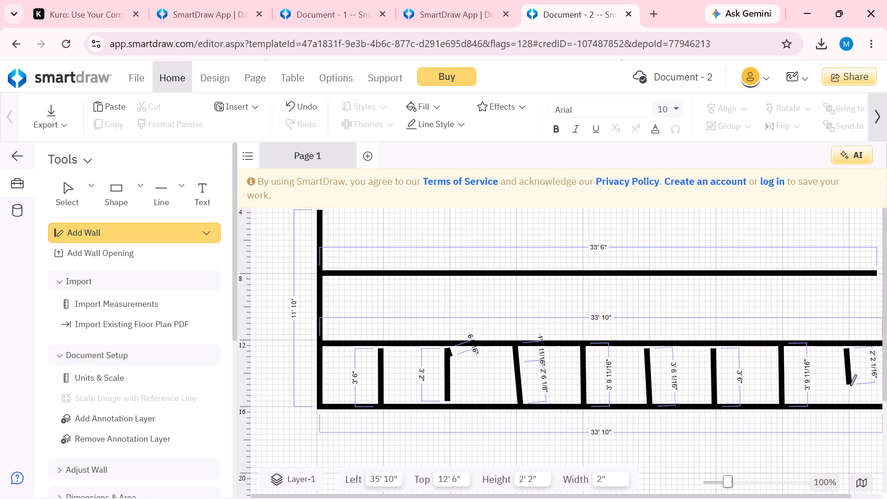
left_click_drag(850, 385, 851, 398)
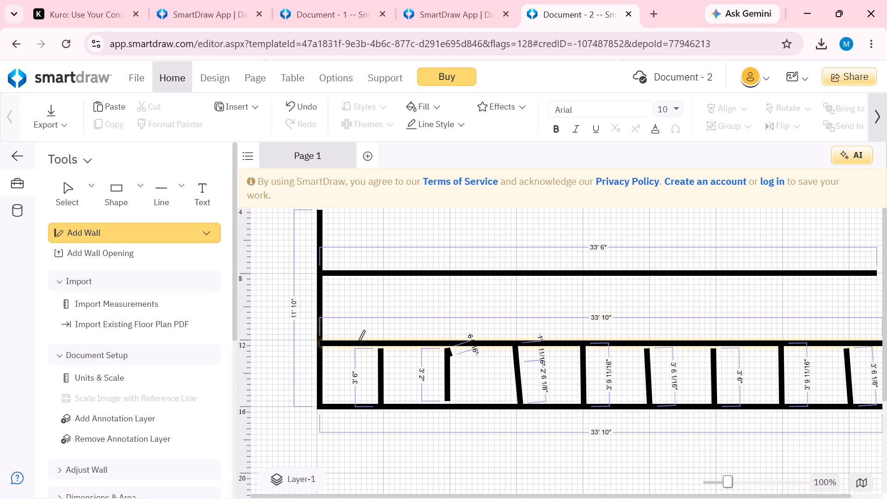
Divide the middle row with eight upright partitions about 4' 2" long, and close its right end with one about 4' 6" long.
left_click_drag(358, 342, 362, 275)
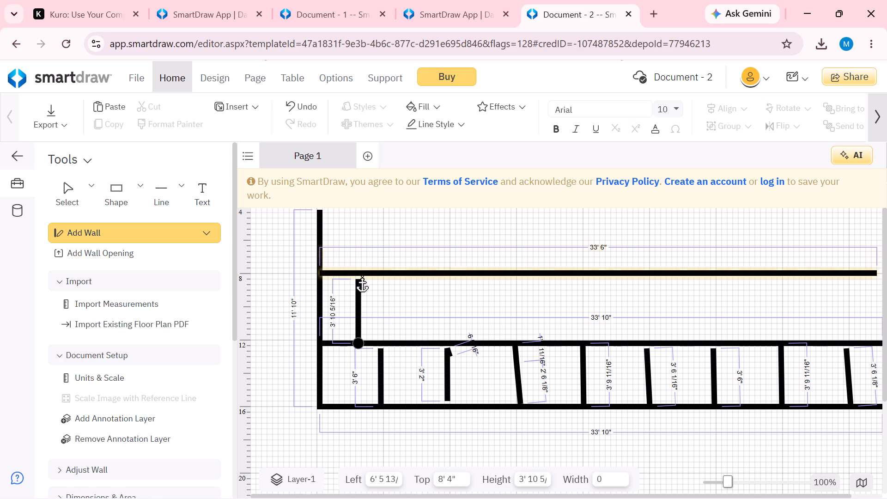
left_click_drag(362, 275, 362, 274)
left_click_drag(414, 342, 416, 305)
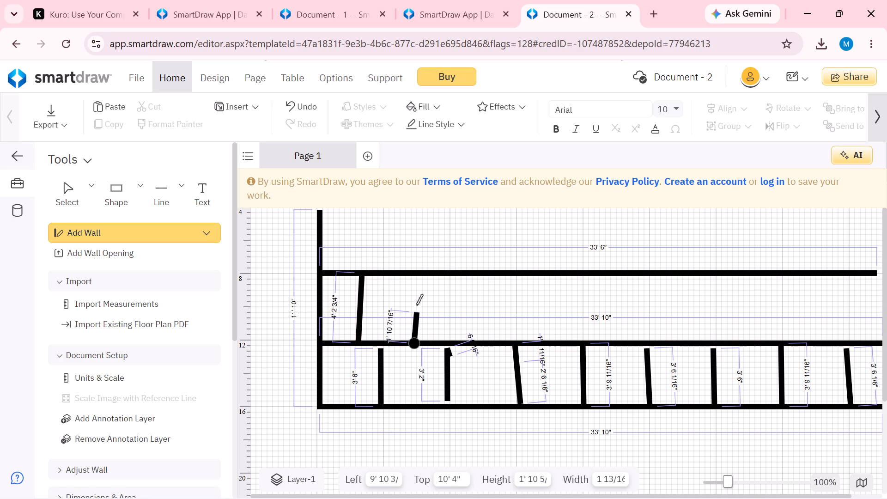
left_click_drag(416, 305, 418, 274)
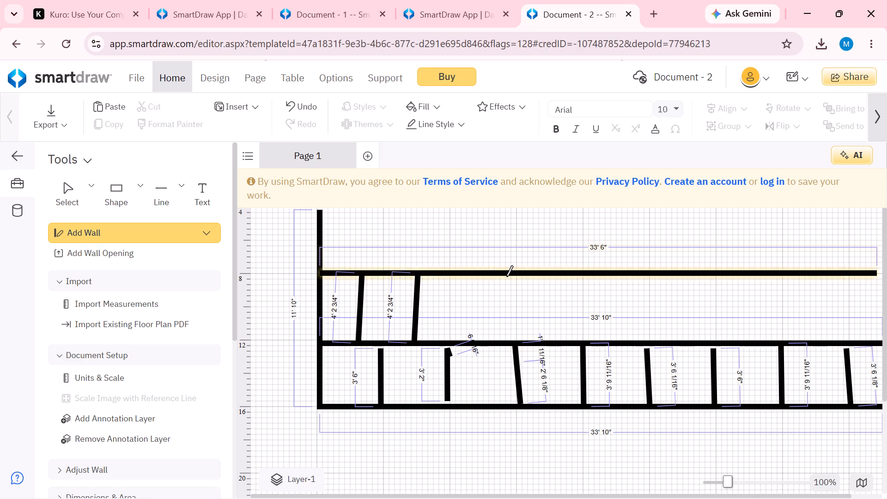
left_click_drag(480, 342, 477, 276)
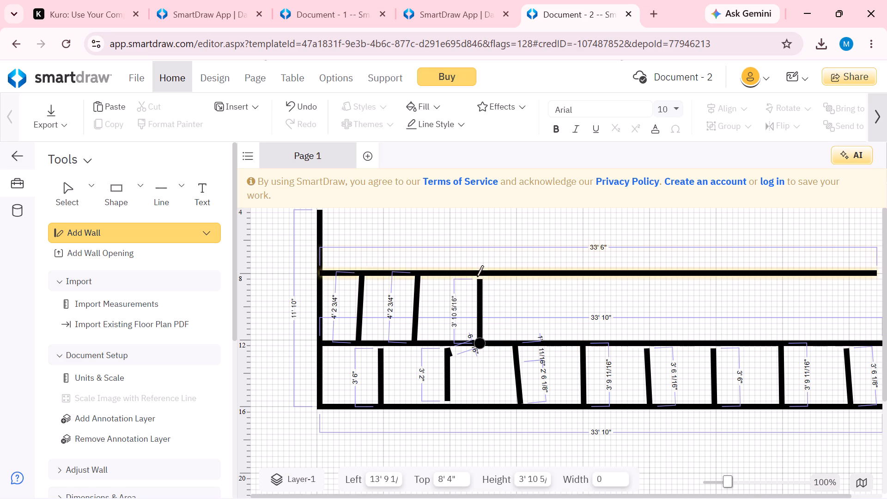
left_click_drag(477, 276, 477, 274)
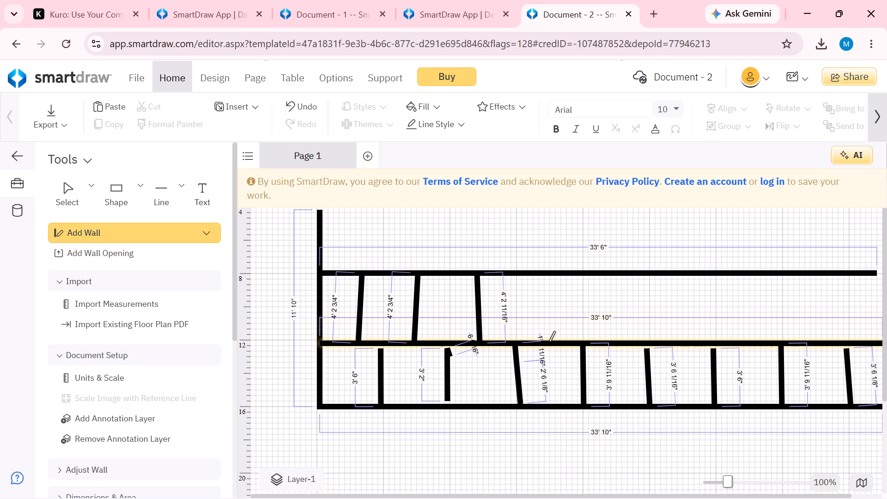
left_click_drag(549, 342, 548, 274)
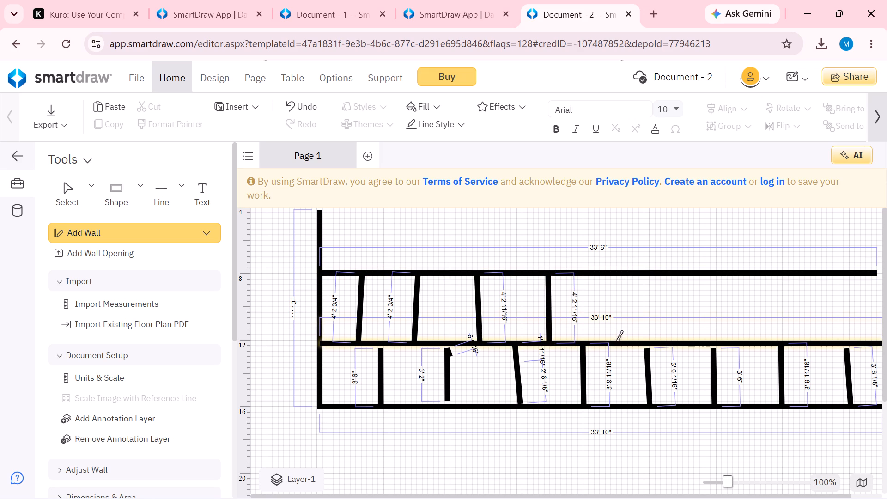
left_click_drag(616, 341, 616, 275)
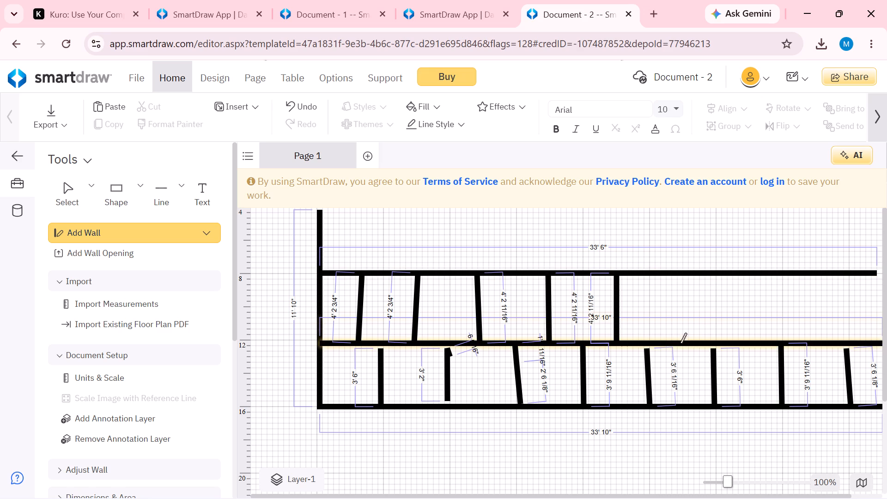
left_click_drag(680, 343, 682, 275)
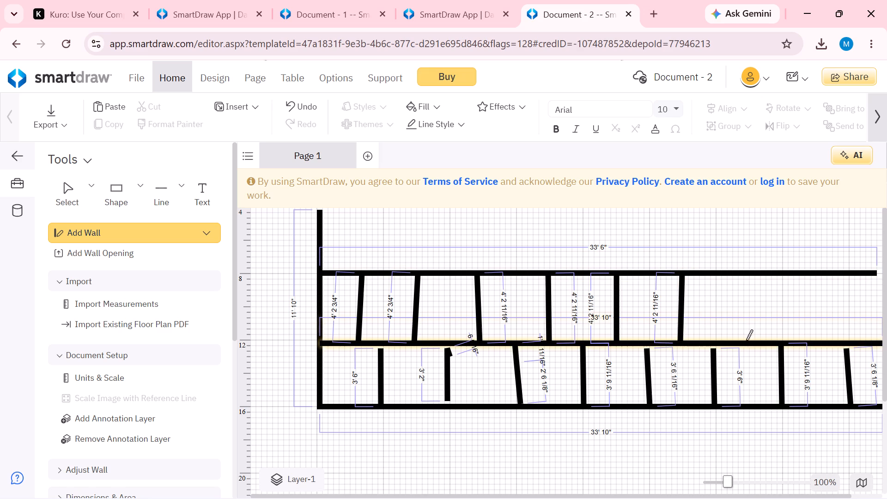
left_click_drag(746, 340, 747, 274)
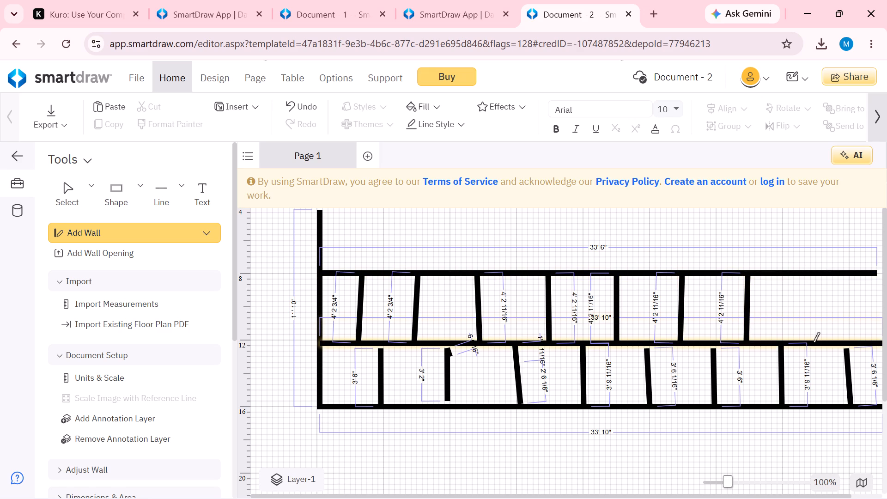
left_click_drag(814, 342, 814, 275)
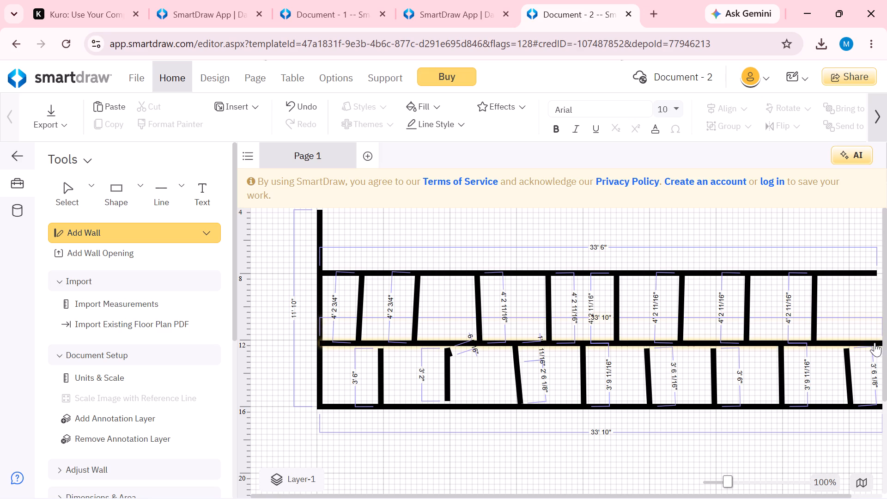
left_click_drag(873, 341, 872, 270)
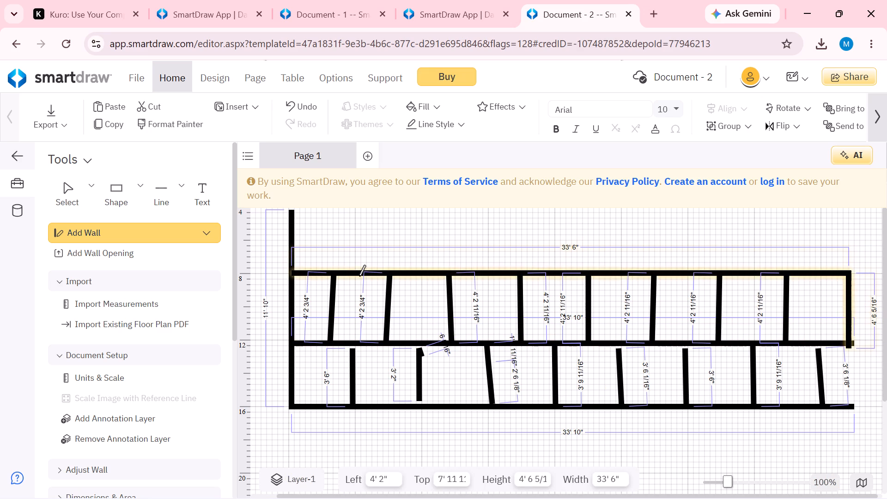
Divide the top row with eight upright partition walls about 3' 8" long, rising from the upper horizontal wall roughly 4' apart.
left_click_drag(359, 275, 361, 213)
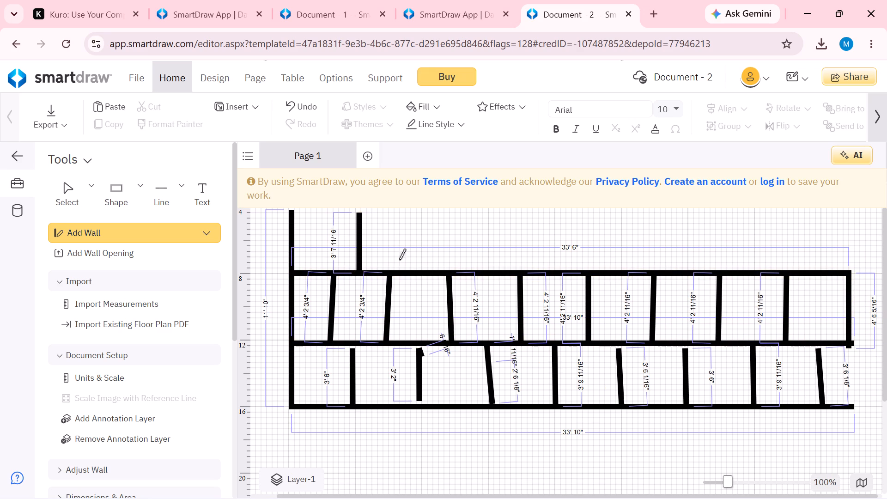
left_click_drag(416, 272, 420, 215)
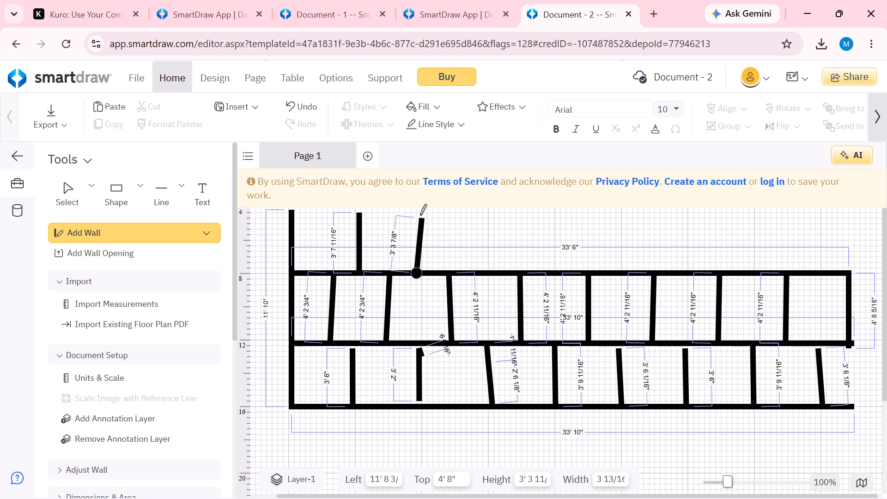
left_click_drag(420, 215, 416, 213)
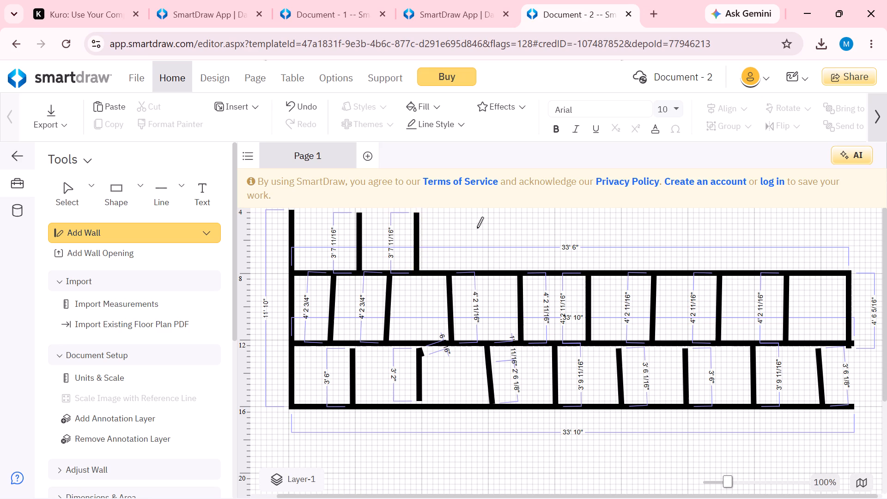
left_click_drag(487, 275, 486, 212)
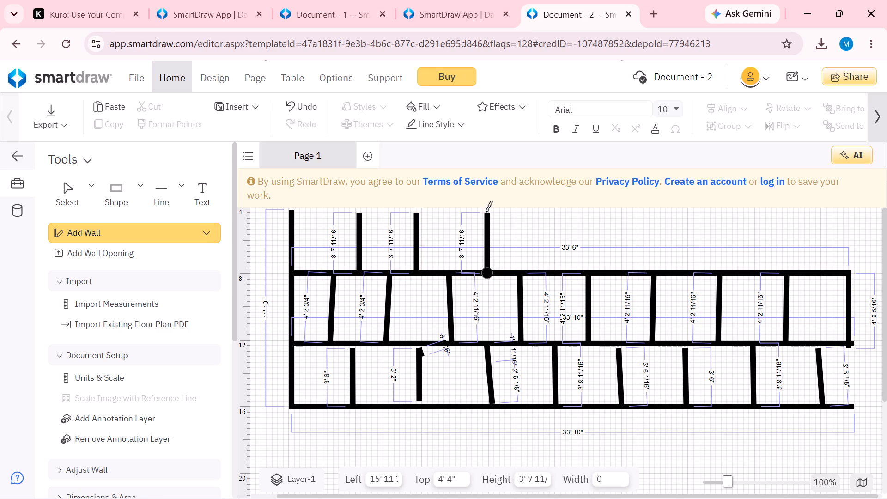
left_click_drag(486, 212, 486, 211)
left_click_drag(551, 271, 549, 219)
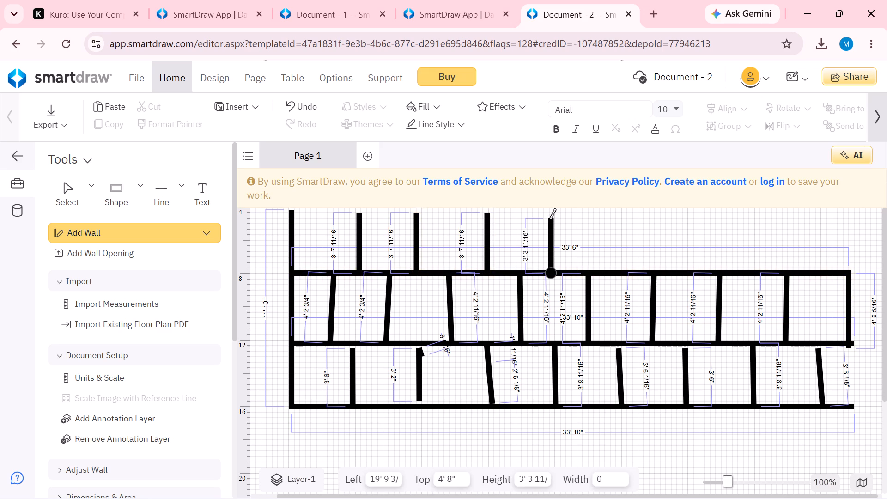
left_click_drag(549, 219, 549, 213)
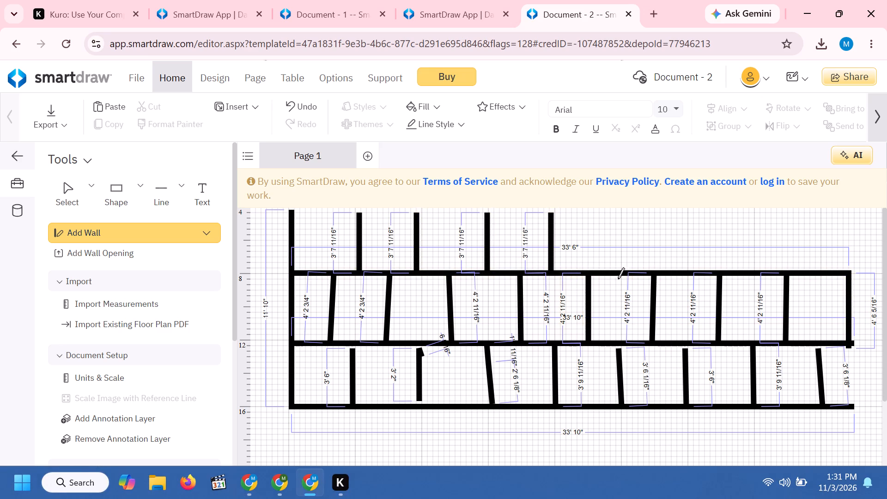
left_click_drag(616, 275, 616, 216)
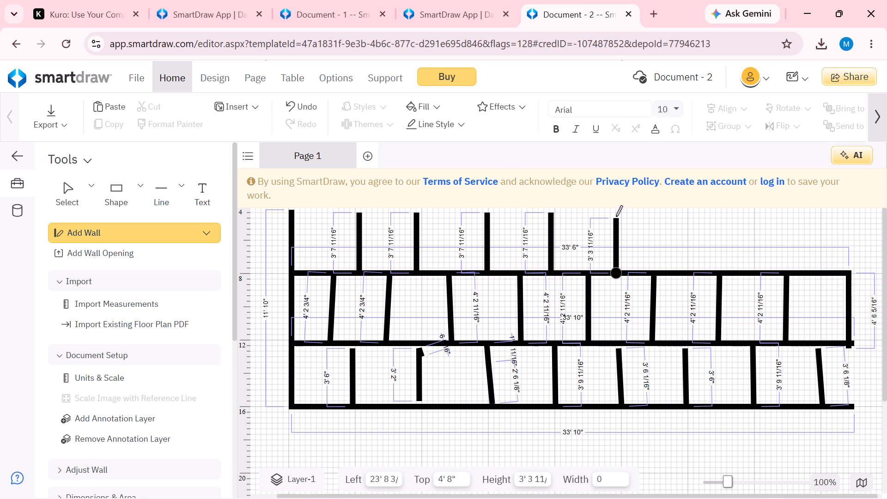
left_click_drag(616, 216, 616, 213)
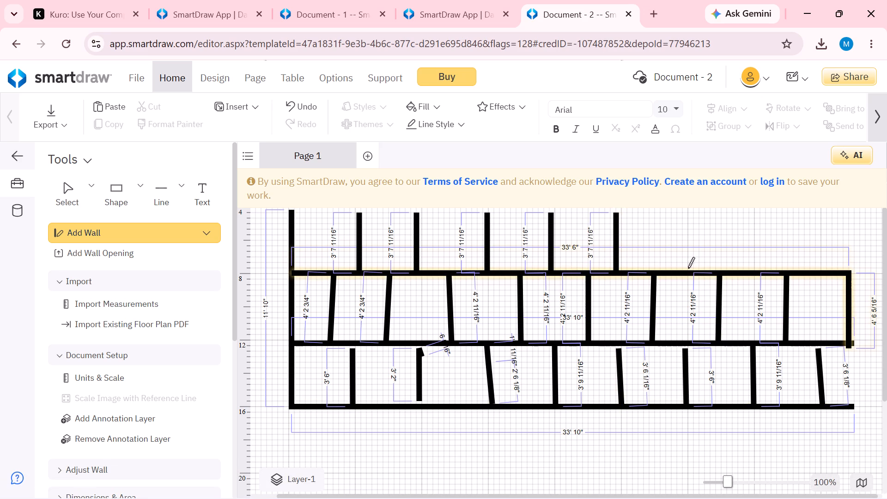
left_click_drag(687, 270, 687, 213)
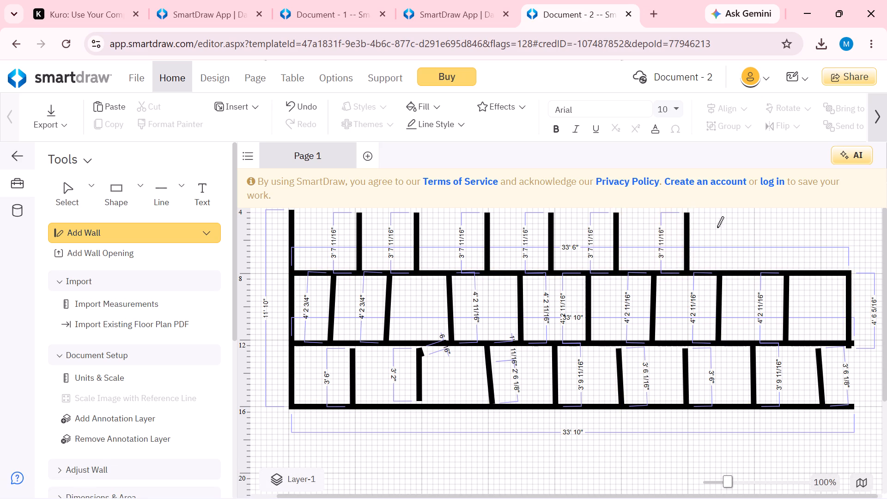
left_click_drag(759, 270, 759, 219)
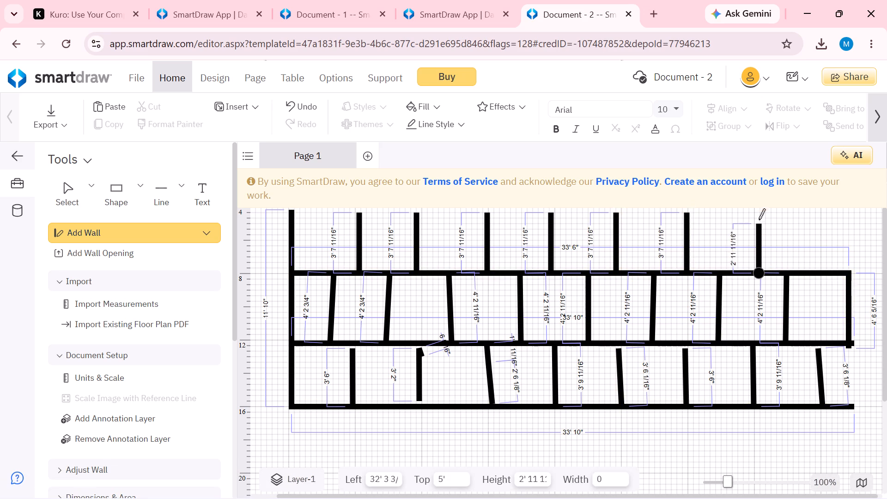
left_click_drag(759, 219, 759, 212)
left_click_drag(818, 272, 818, 251)
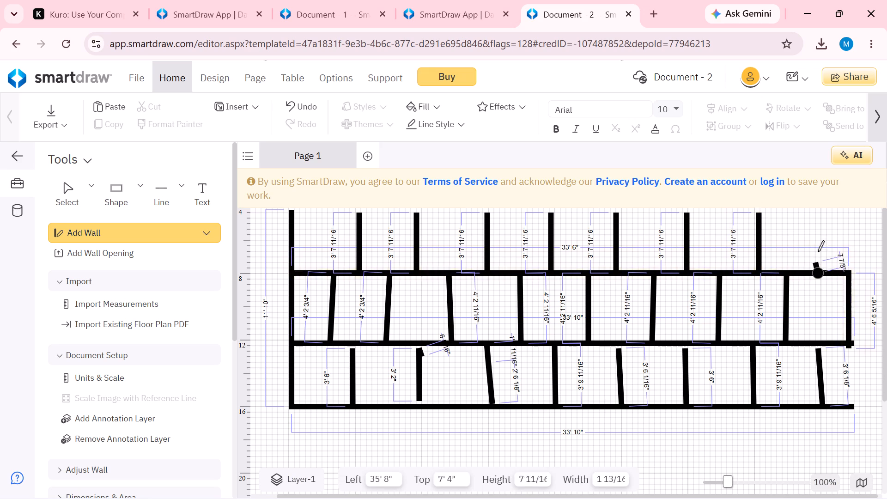
left_click_drag(818, 251, 819, 213)
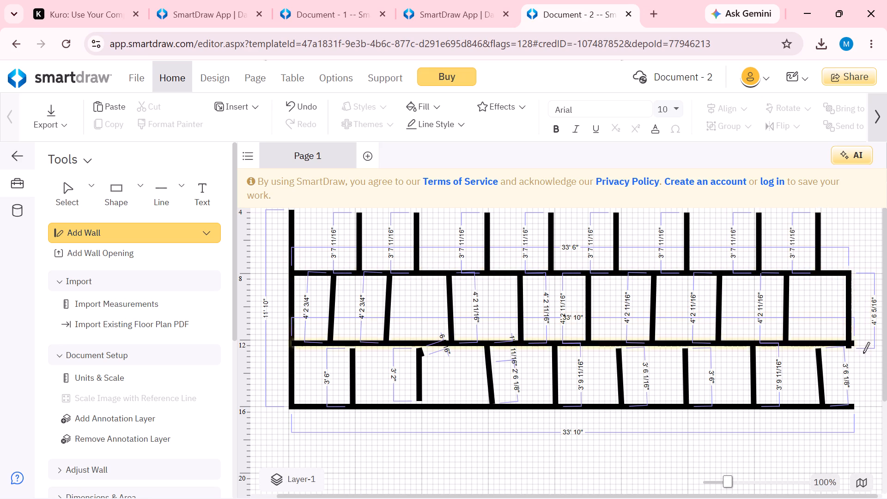
Close the top row with a horizontal wall about 35' 10" long, starting at the outer vertical wall's upper end.
left_click_drag(725, 480, 720, 480)
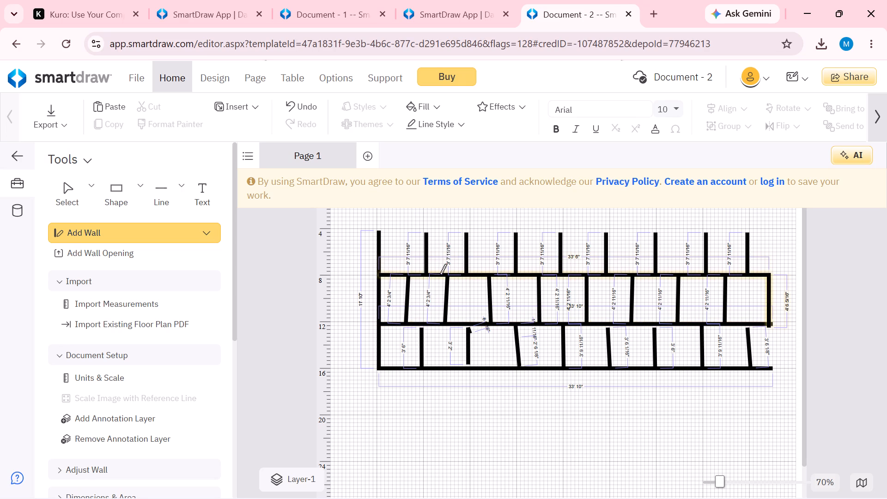
left_click(377, 234)
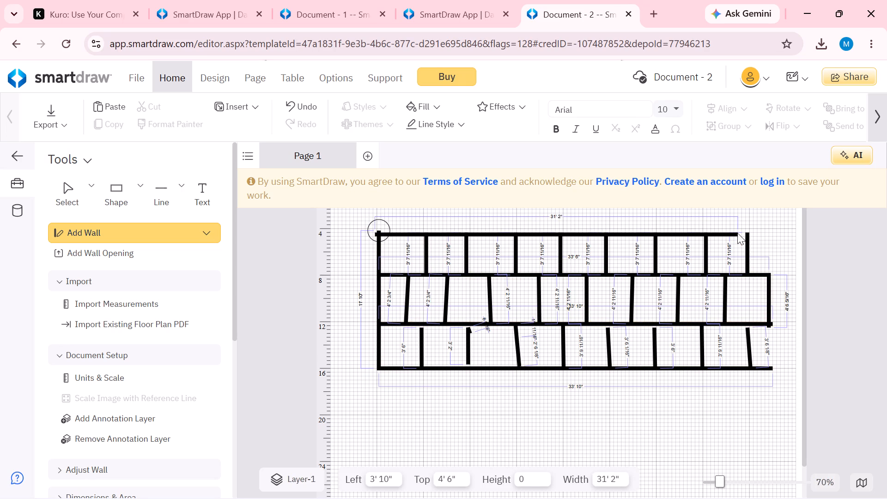
left_click(792, 236)
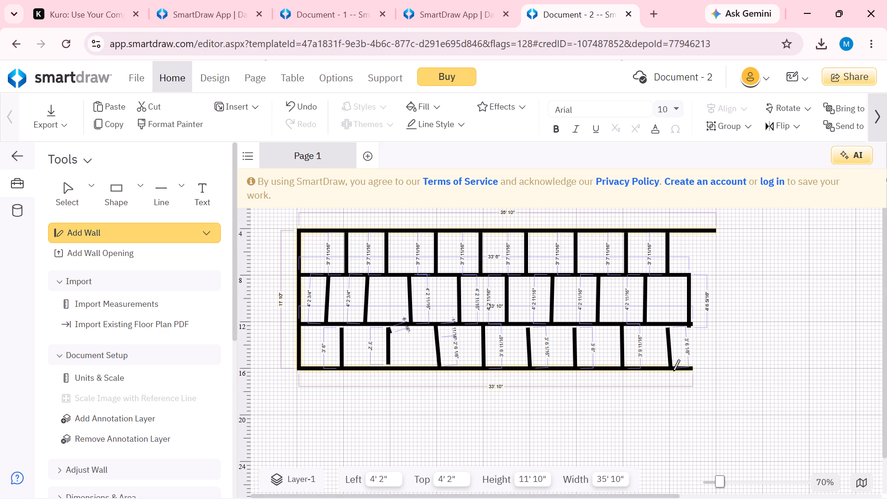
Extend the bottom wall about 16' 2" and the top wall about 14' 2" rightward, joining their ends with an 11' 10" vertical wall.
left_click_drag(694, 369, 803, 367)
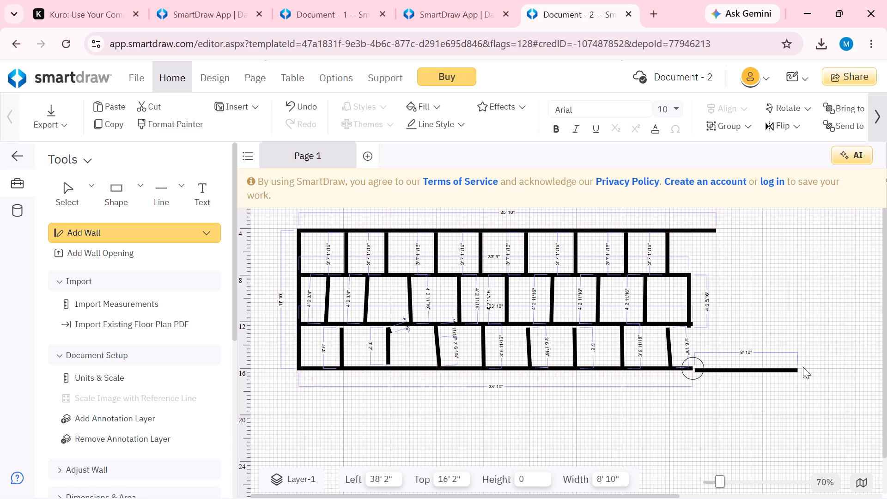
left_click_drag(803, 367, 881, 365)
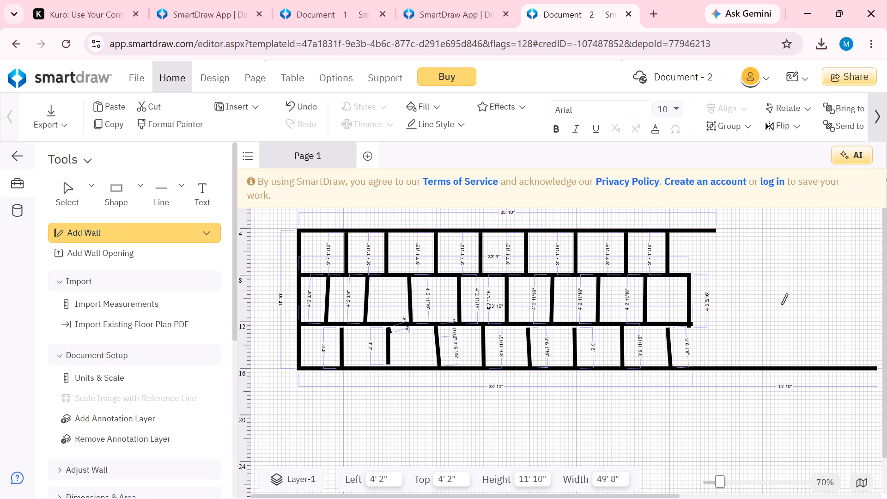
left_click_drag(714, 231, 876, 230)
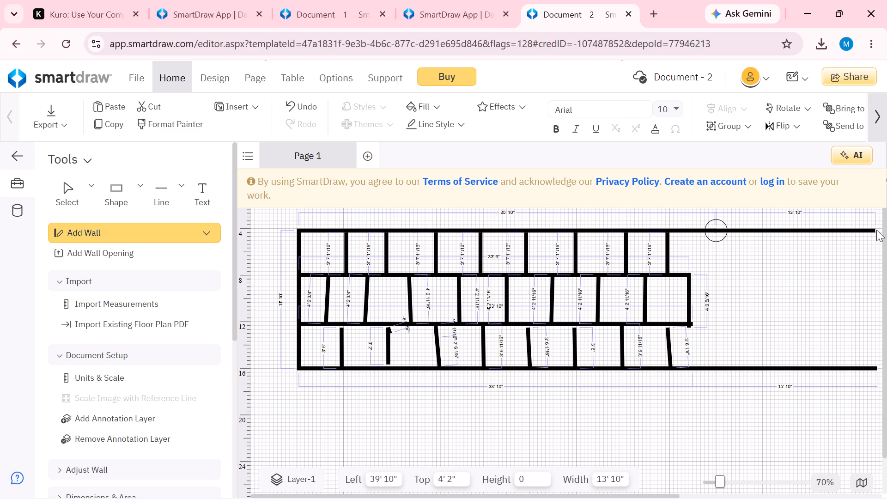
left_click_drag(876, 230, 879, 230)
left_click_drag(879, 230, 874, 353)
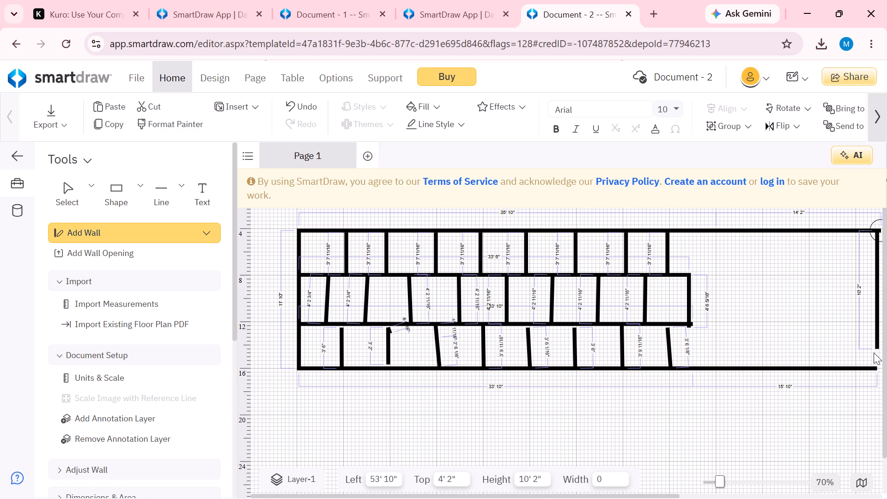
left_click_drag(874, 353, 873, 367)
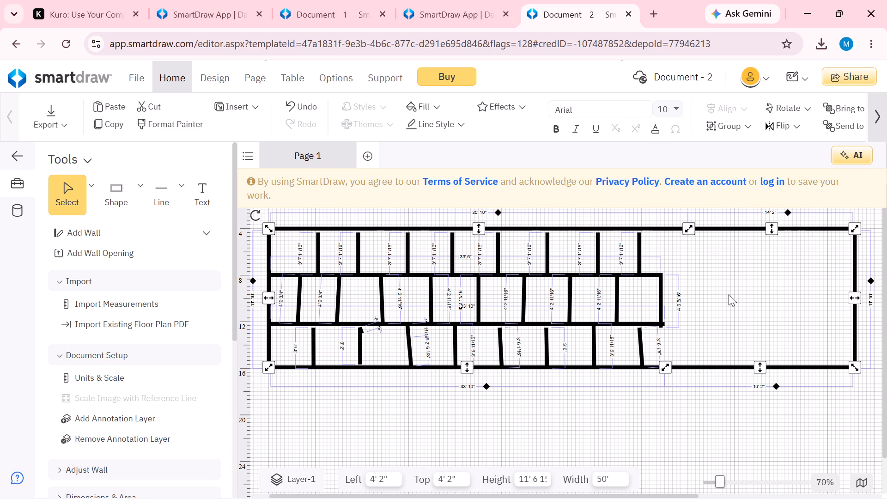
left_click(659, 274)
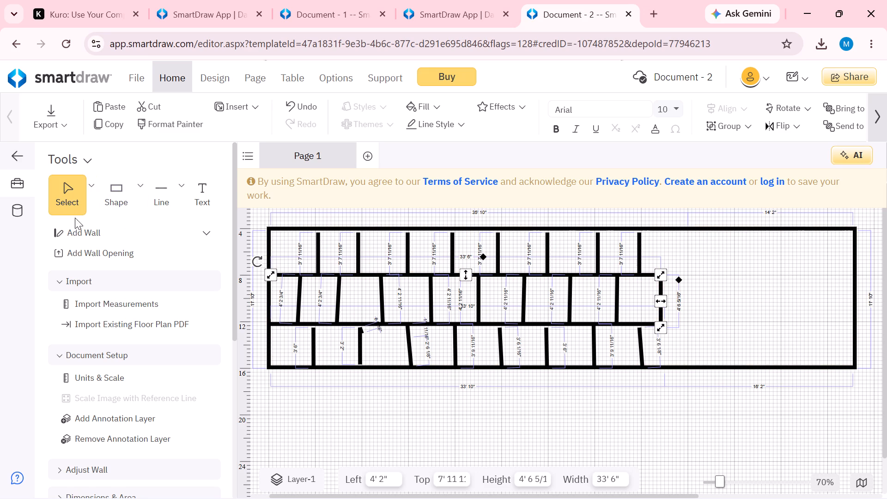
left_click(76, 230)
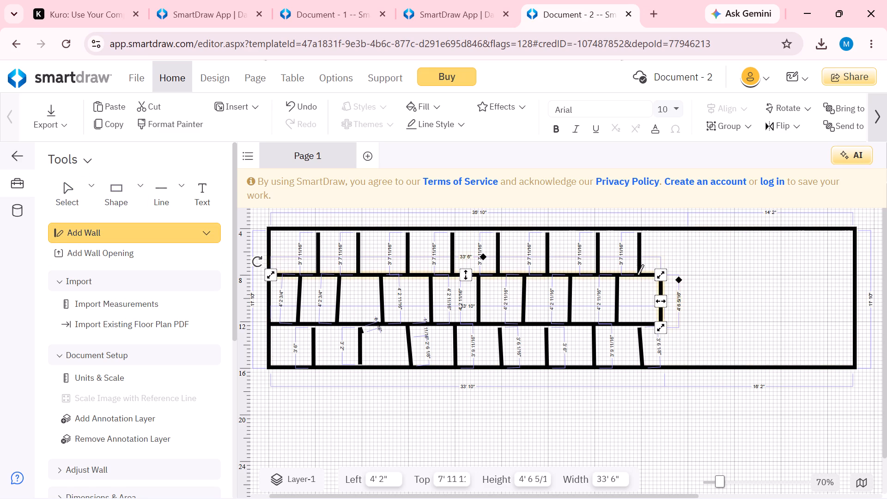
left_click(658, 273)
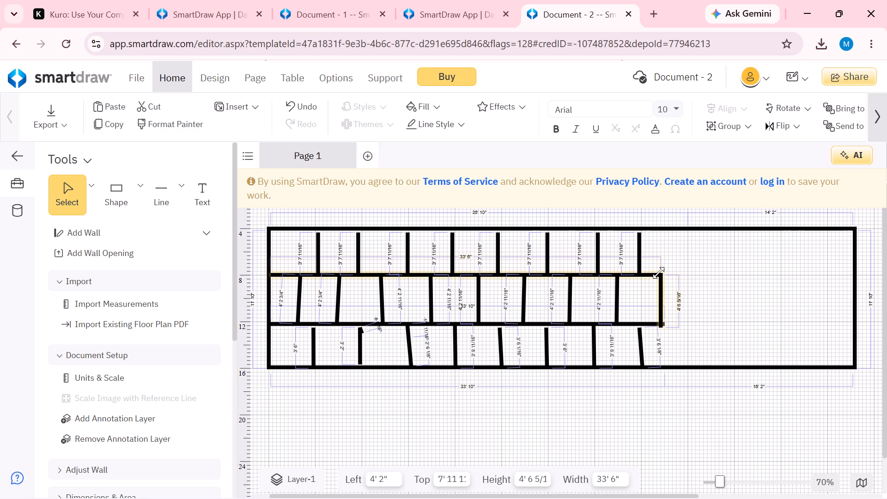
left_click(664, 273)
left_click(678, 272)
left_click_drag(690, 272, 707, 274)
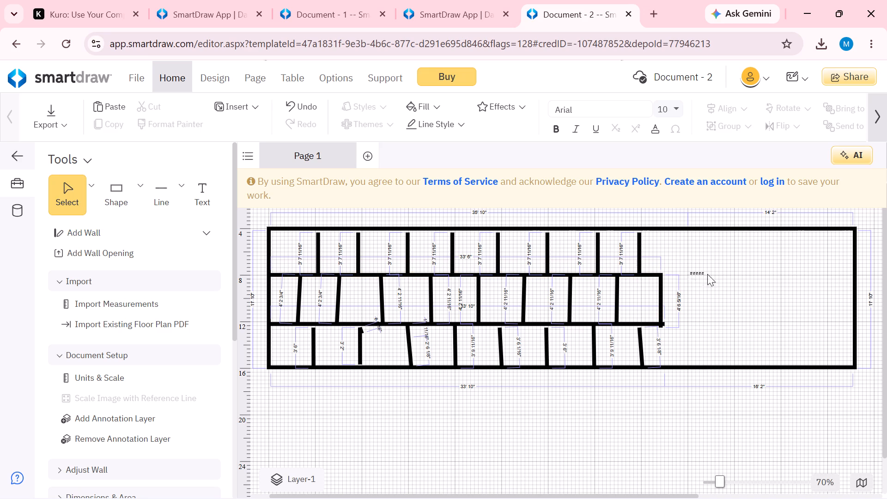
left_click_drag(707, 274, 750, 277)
Extend the two inner horizontal walls rightward from the middle row's end wall toward the new outer wall, about 16' 6" and 16' 4" long.
left_click(122, 237)
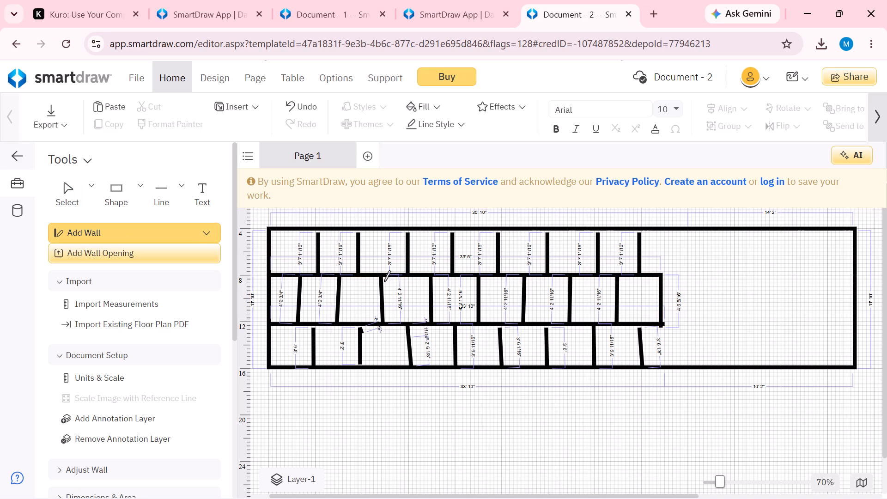
left_click_drag(660, 277, 796, 277)
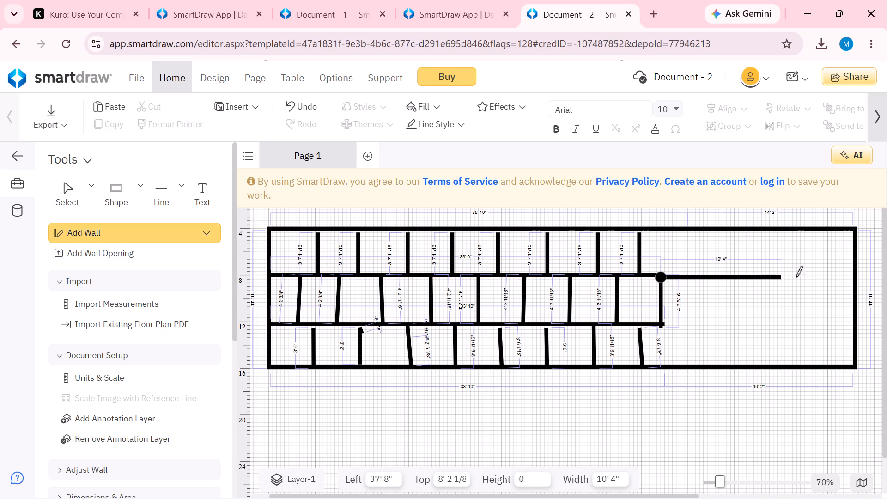
left_click_drag(796, 277, 851, 277)
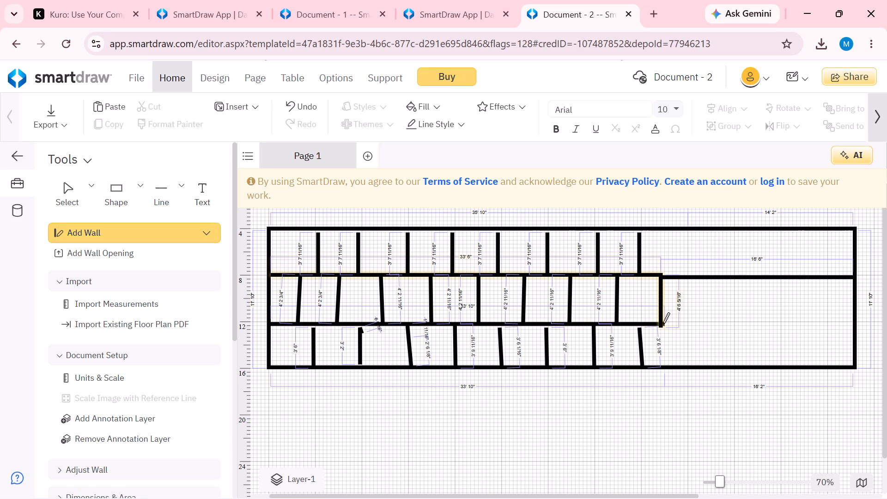
left_click_drag(663, 323, 852, 323)
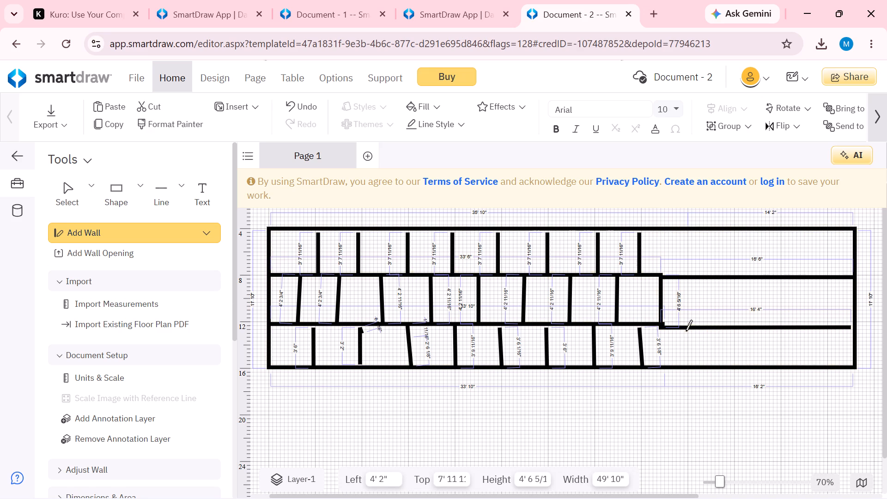
Divide the bottom row of the extension with four upright partition walls about 3' to 3' 4" long, roughly 4' apart.
left_click_drag(686, 330, 687, 360)
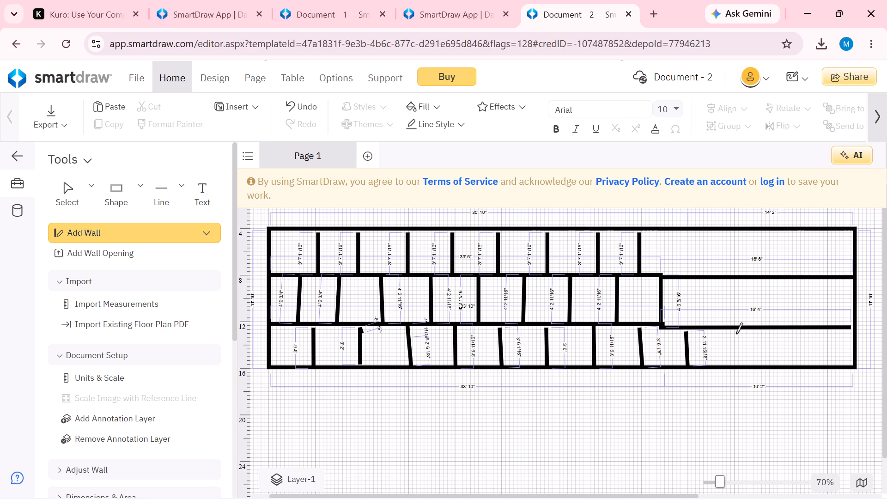
left_click_drag(735, 331, 733, 362)
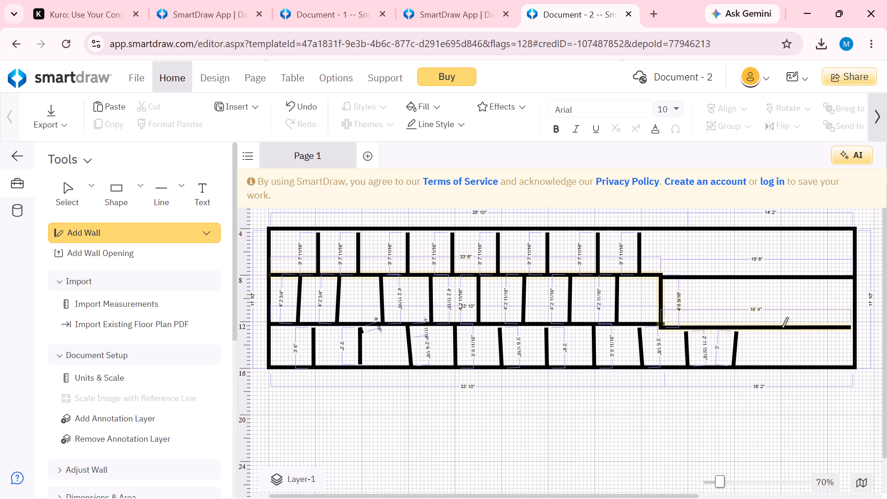
left_click_drag(781, 328, 782, 363)
left_click_drag(825, 329, 826, 363)
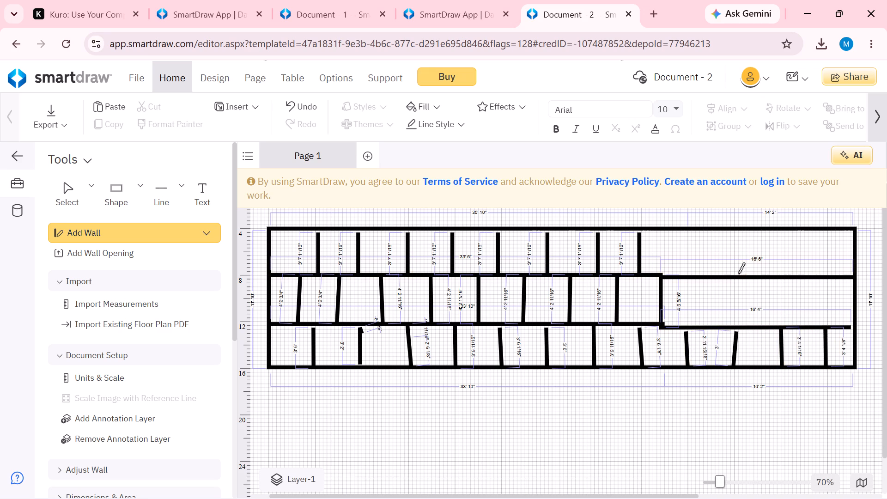
Divide the middle row of the extension with four upright partition walls, each about 4' 2" to 4' 4" long.
left_click_drag(705, 327, 706, 279)
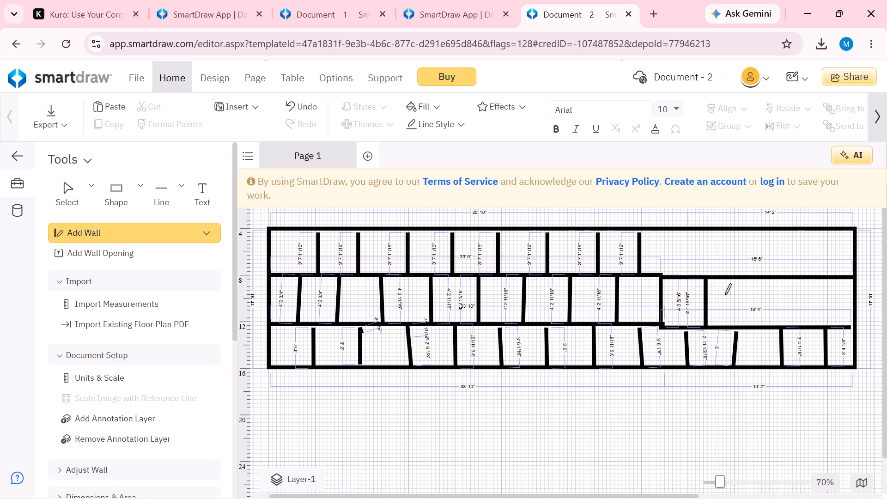
left_click_drag(755, 328, 752, 280)
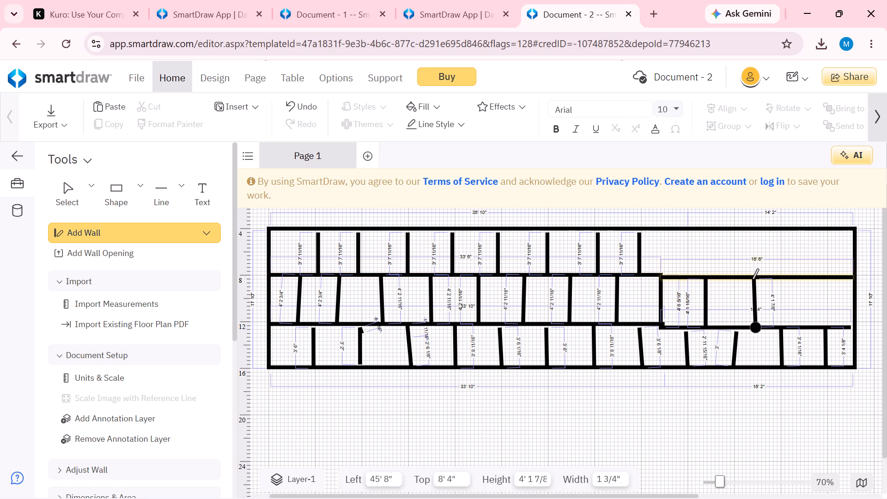
left_click_drag(752, 280, 752, 278)
left_click_drag(800, 328, 800, 283)
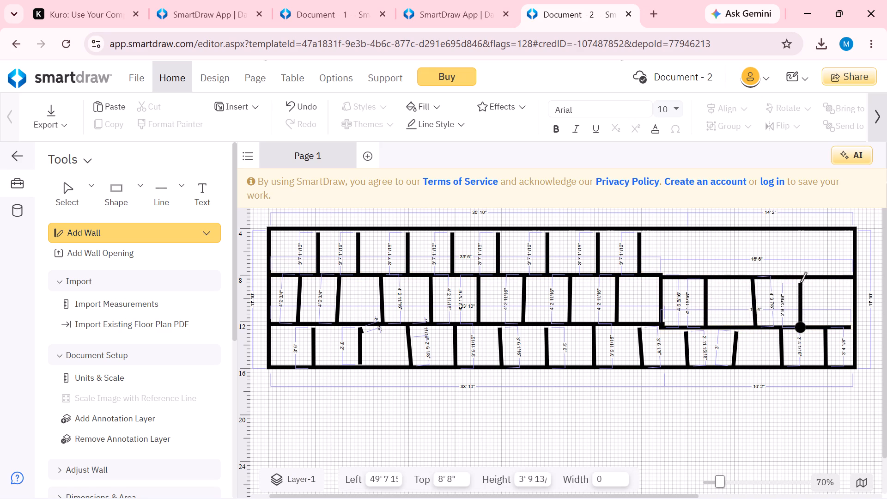
left_click_drag(800, 283, 800, 278)
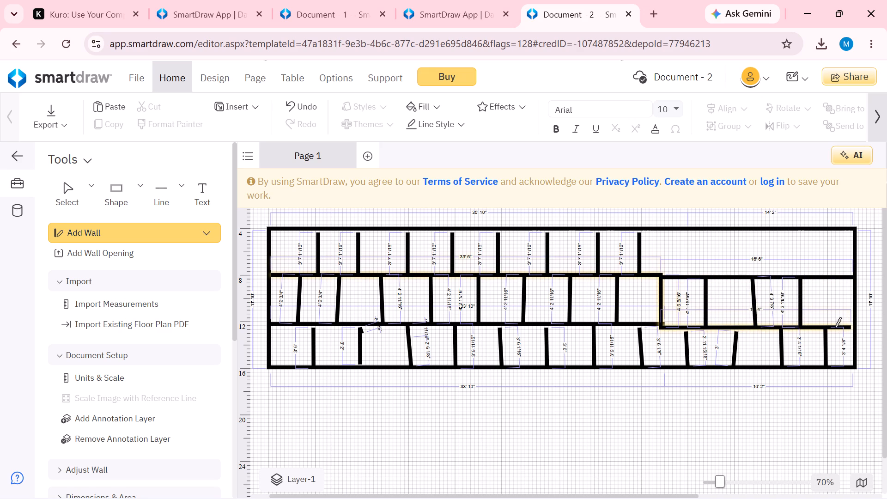
left_click_drag(833, 328, 829, 283)
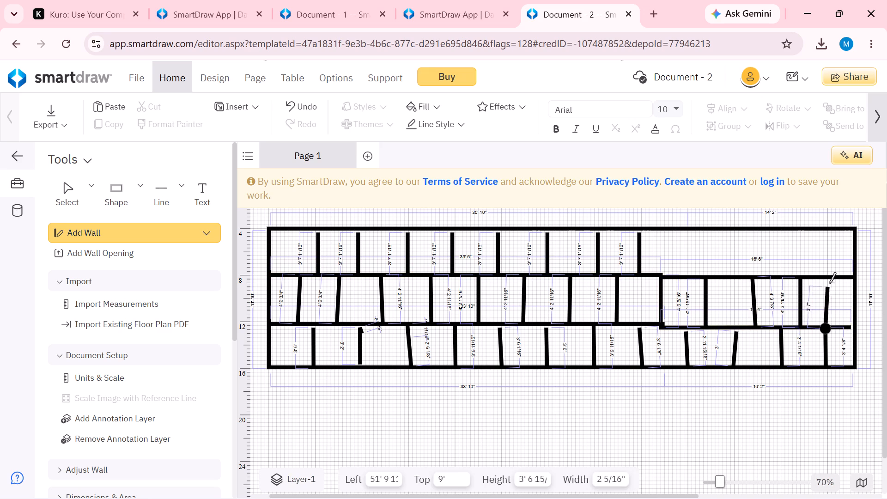
left_click_drag(829, 283, 829, 280)
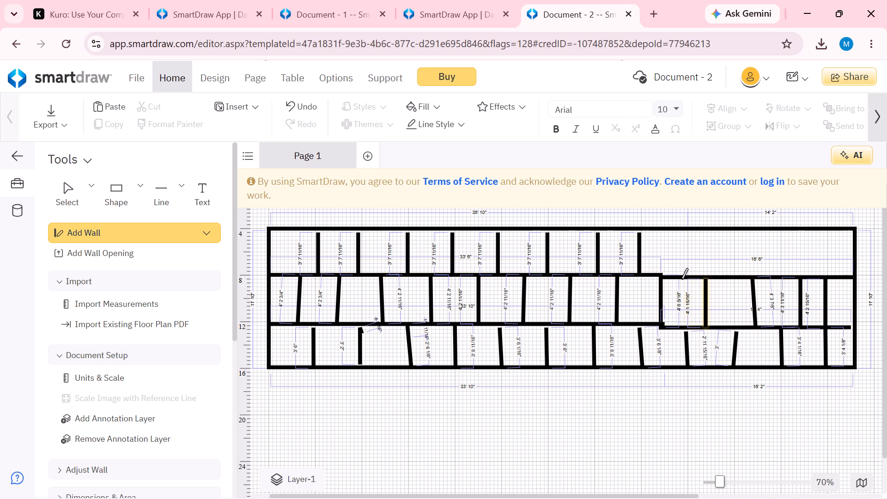
Divide the top row of the extension with four upright partition walls, each about 4' to 4' 8" long.
left_click_drag(684, 279, 680, 227)
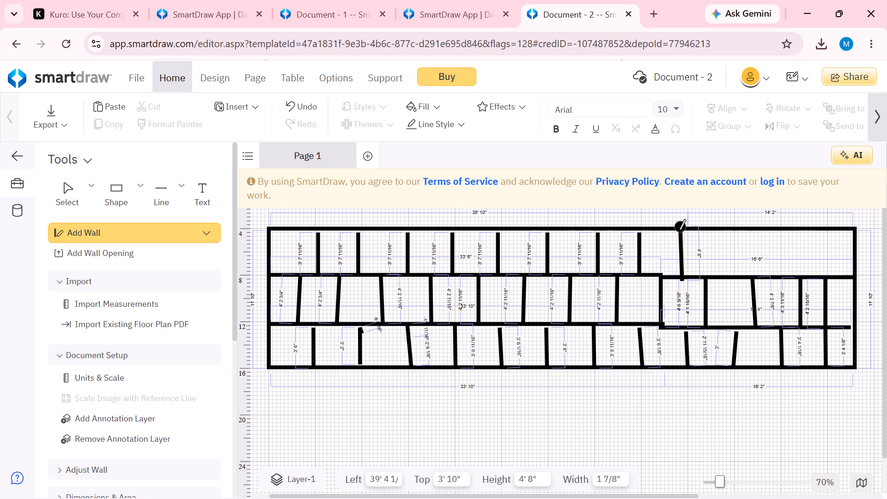
left_click_drag(723, 277, 723, 231)
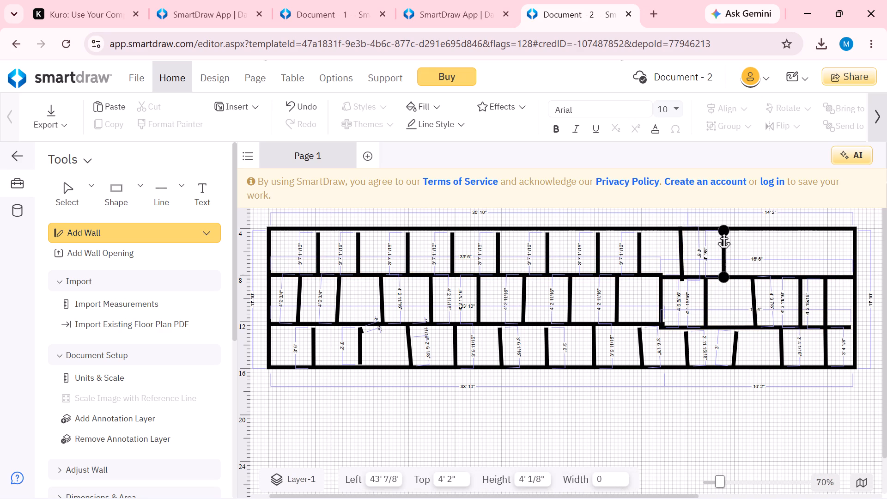
left_click_drag(723, 231, 723, 231)
left_click_drag(773, 278, 773, 238)
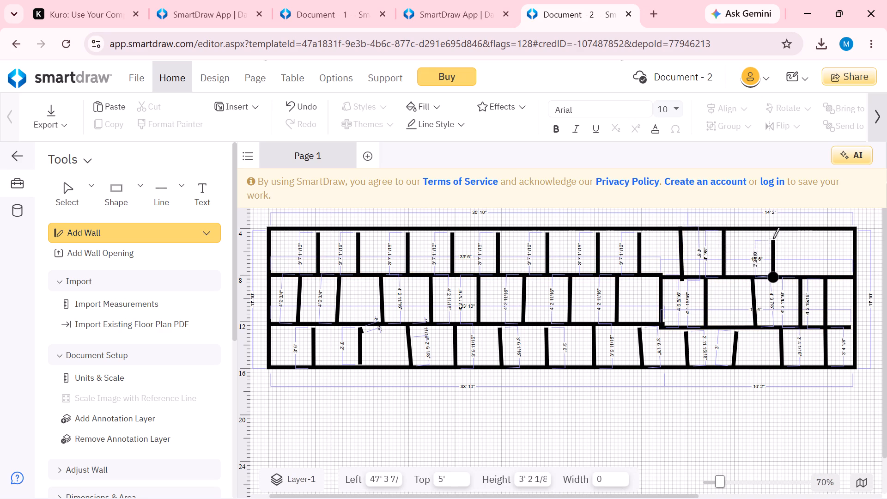
left_click_drag(773, 238, 773, 231)
left_click_drag(812, 278, 807, 237)
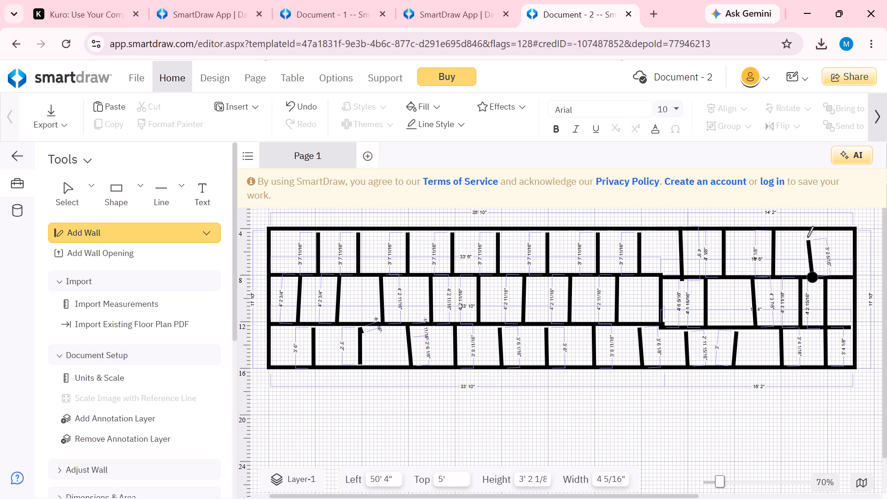
left_click_drag(807, 237, 813, 225)
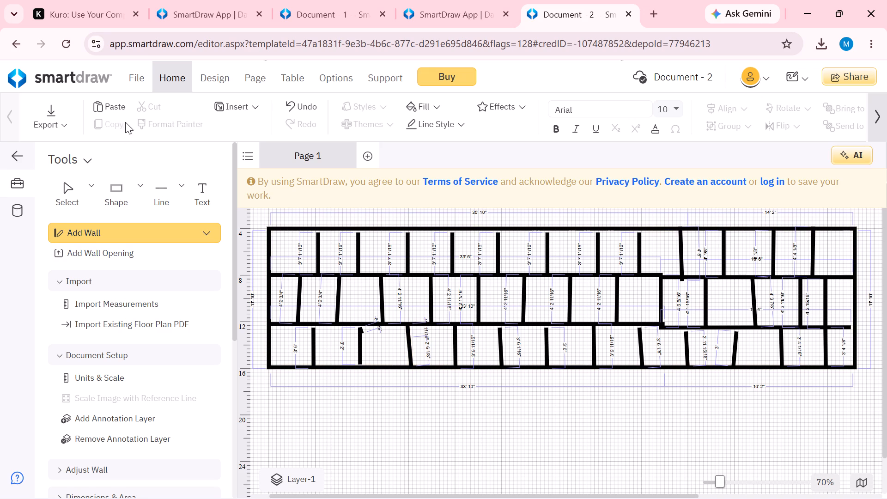
Place a rectangle shape in the top row's first room and resize it to 3' wide and 2' high.
left_click(138, 185)
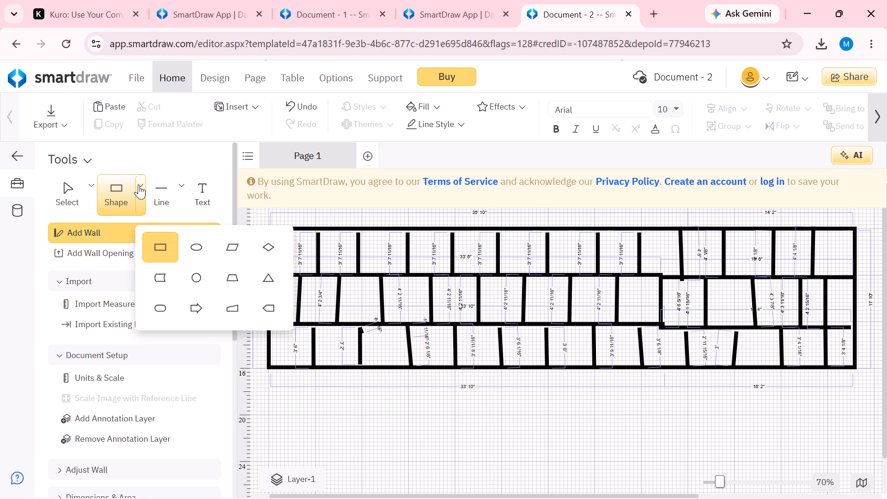
left_click(157, 243)
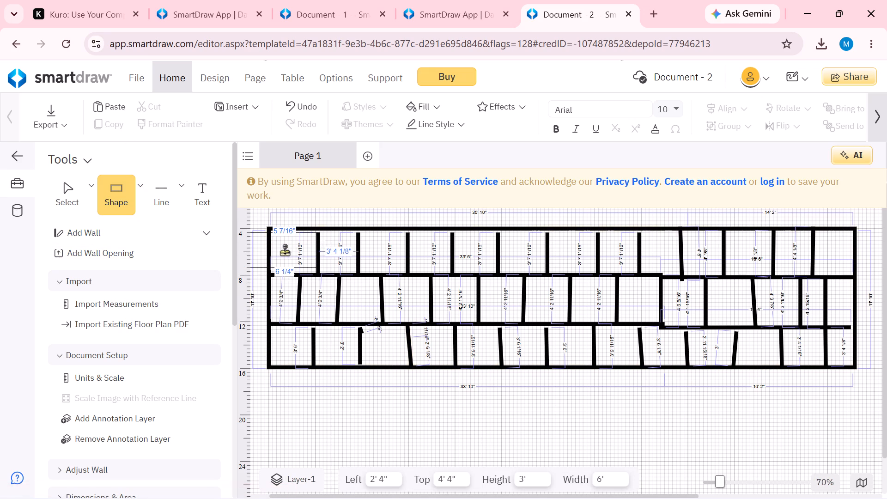
left_click(295, 251)
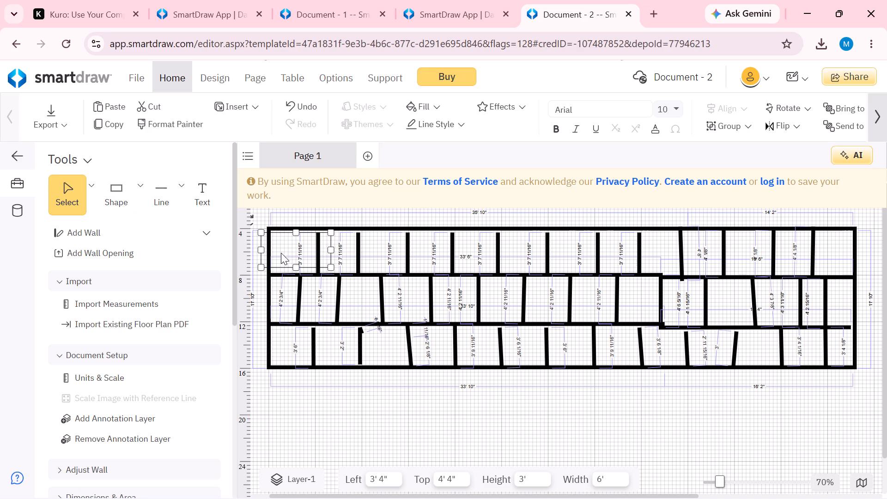
left_click_drag(261, 251, 277, 252)
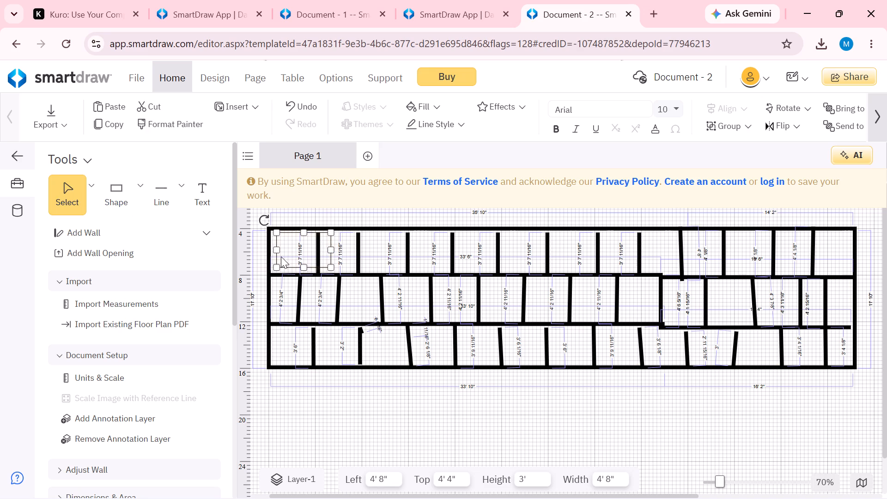
left_click_drag(332, 250, 310, 251)
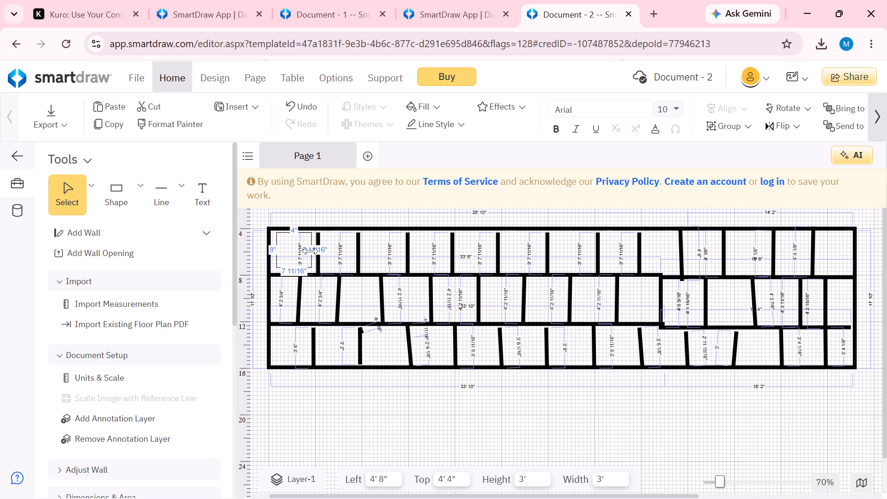
left_click_drag(310, 251, 310, 251)
left_click_drag(294, 232, 293, 238)
left_click_drag(295, 267, 294, 262)
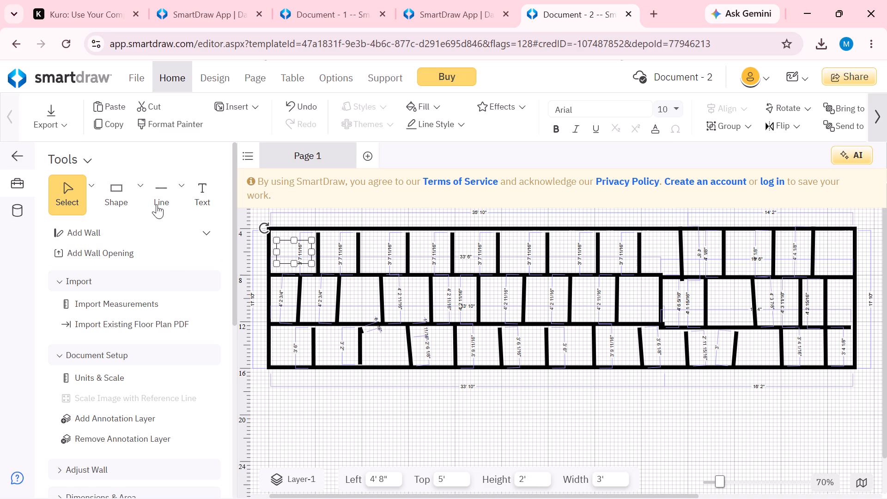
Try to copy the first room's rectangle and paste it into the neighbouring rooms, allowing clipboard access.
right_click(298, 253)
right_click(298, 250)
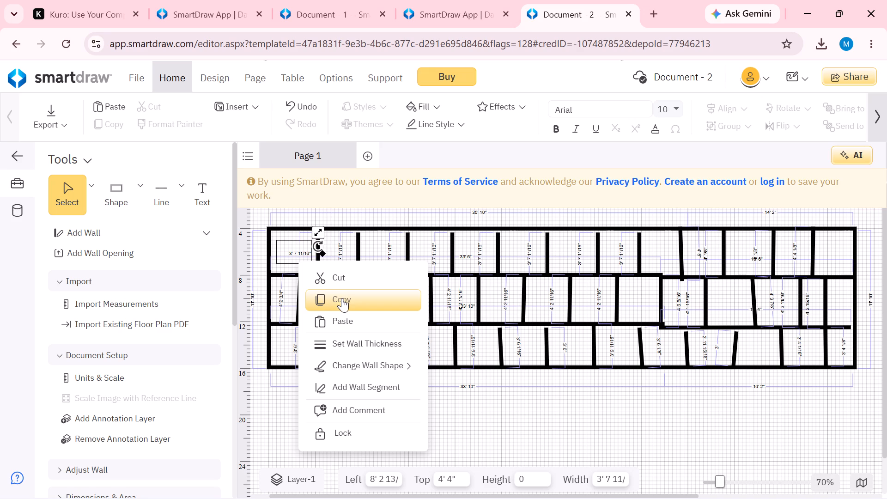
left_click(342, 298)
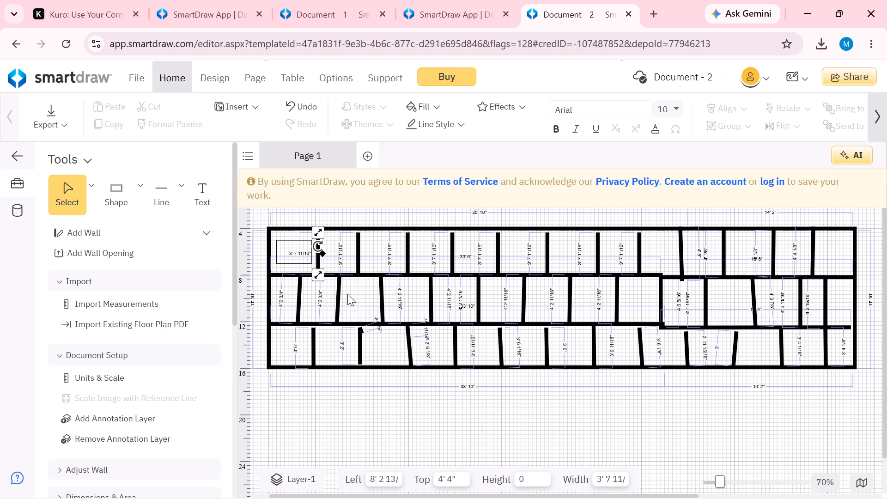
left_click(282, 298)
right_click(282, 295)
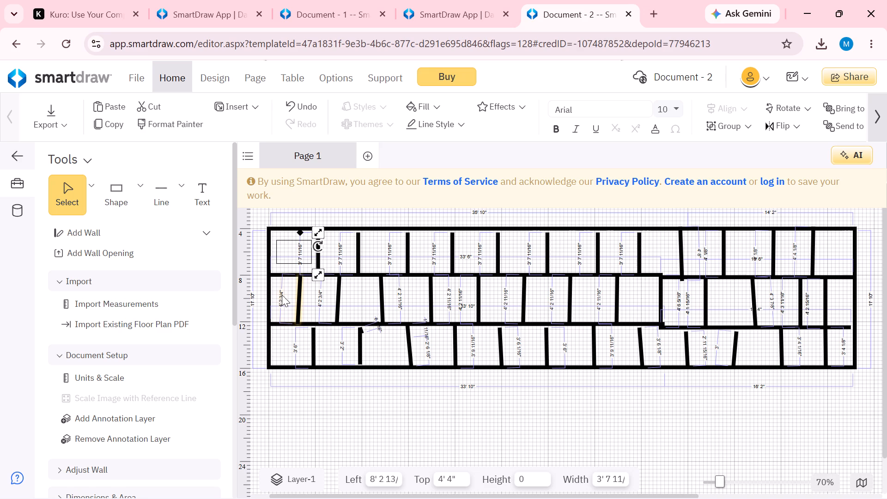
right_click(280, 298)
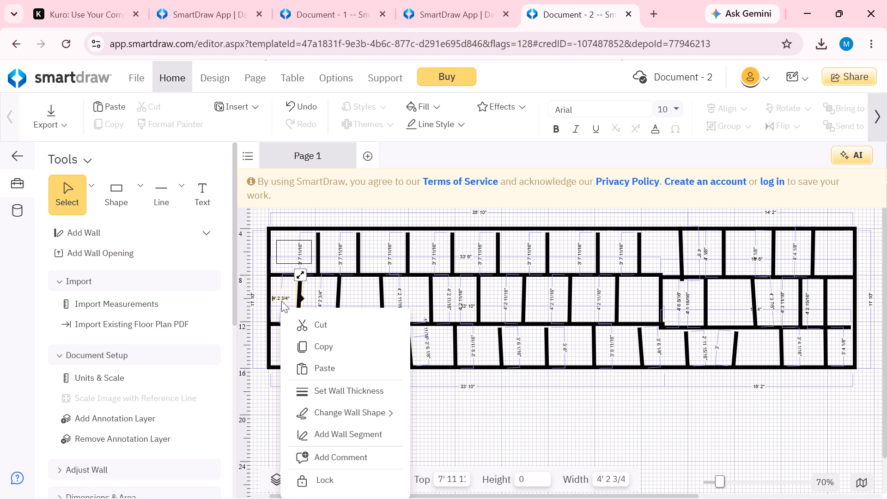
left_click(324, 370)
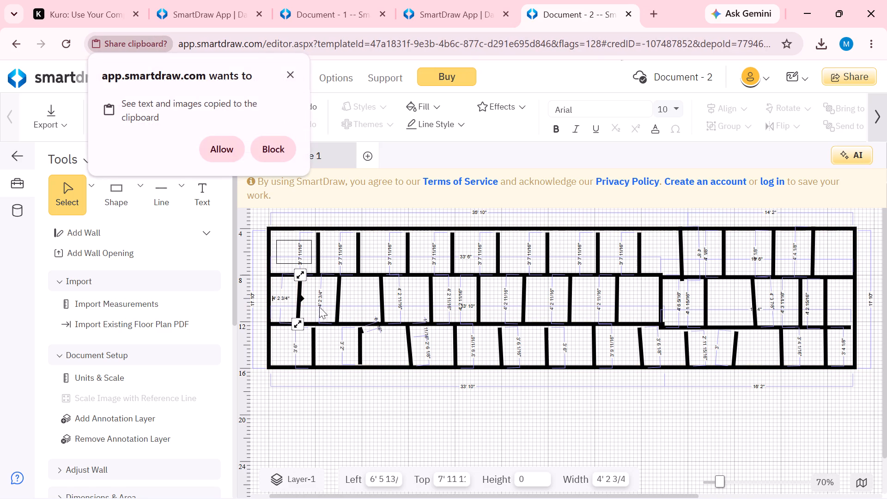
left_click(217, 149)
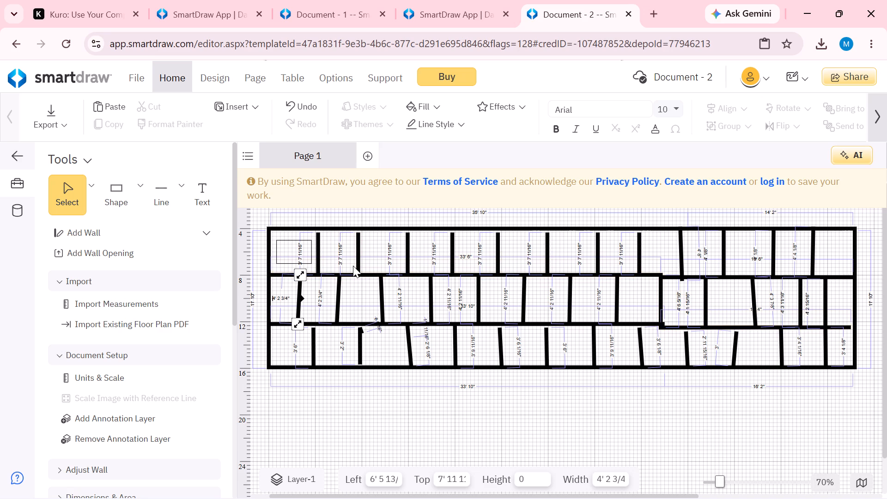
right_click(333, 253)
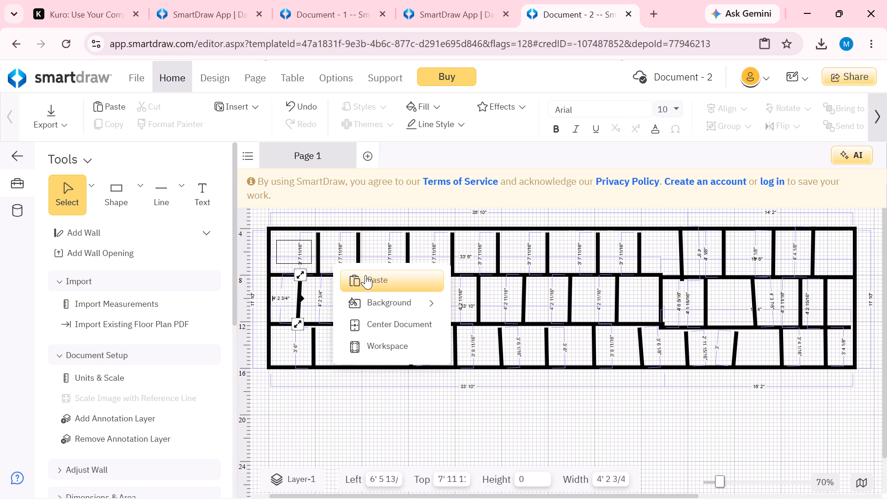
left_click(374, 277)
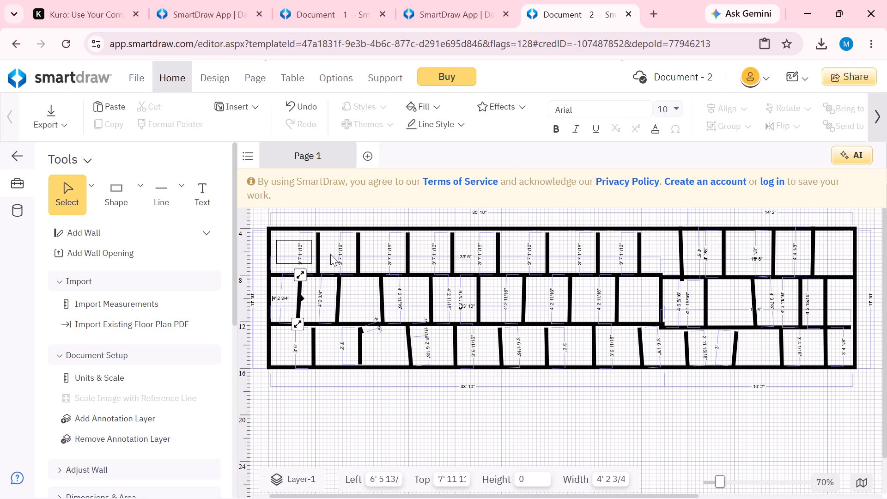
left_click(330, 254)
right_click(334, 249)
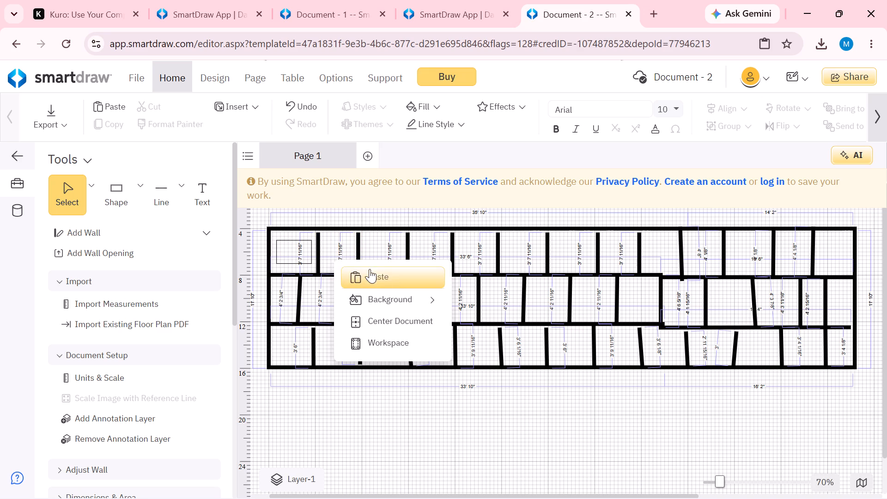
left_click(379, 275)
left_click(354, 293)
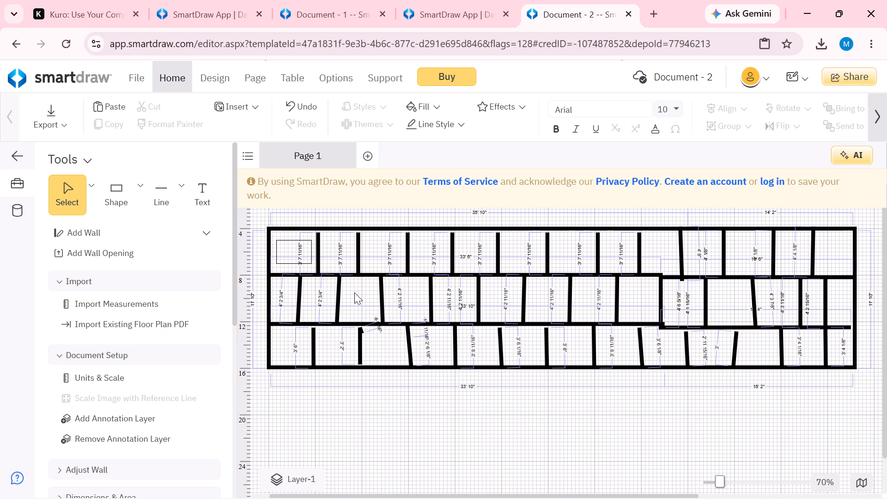
Place a rectangle shape in the top row's second room and resize it to 2' 4" wide and 2' high.
left_click(128, 189)
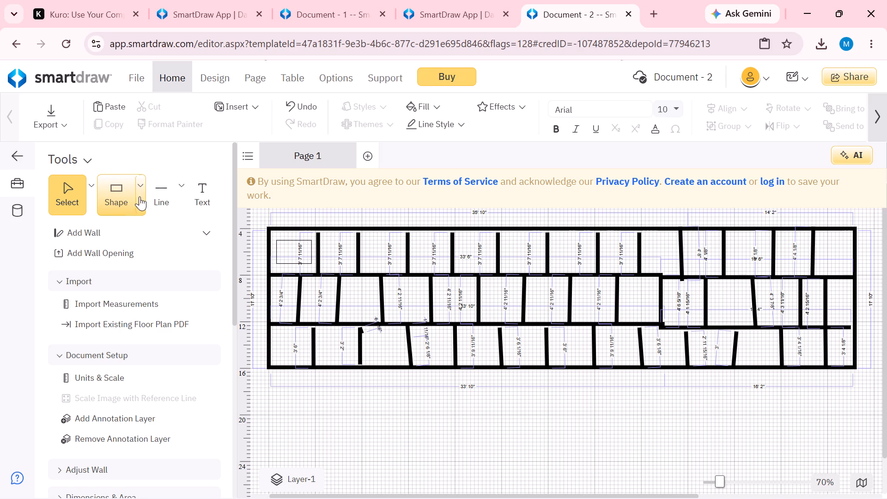
left_click(146, 189)
left_click(139, 187)
left_click(162, 244)
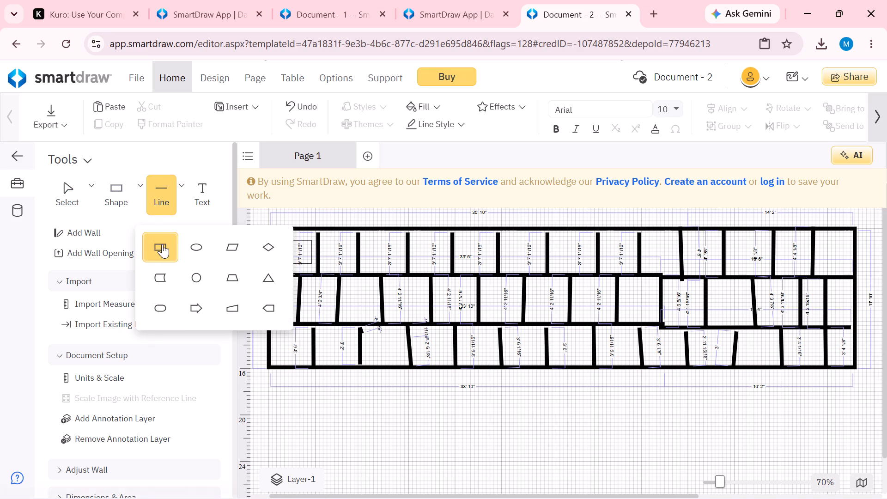
left_click(336, 252)
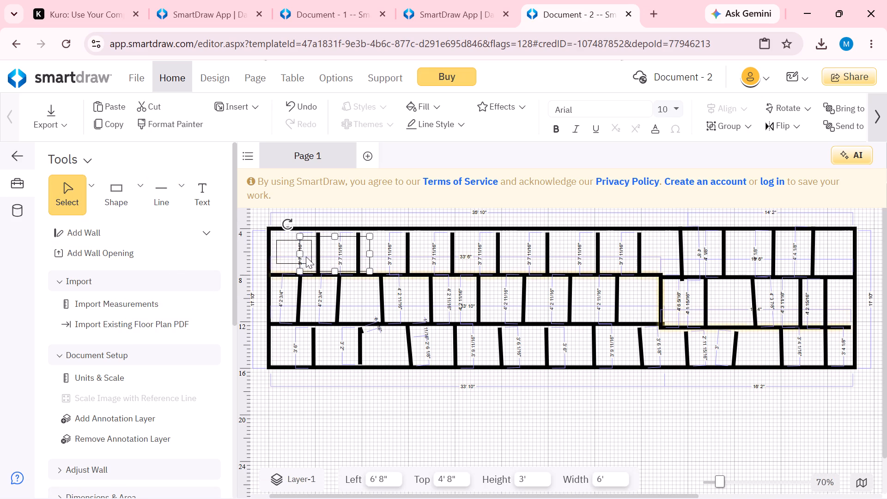
left_click_drag(301, 256, 330, 254)
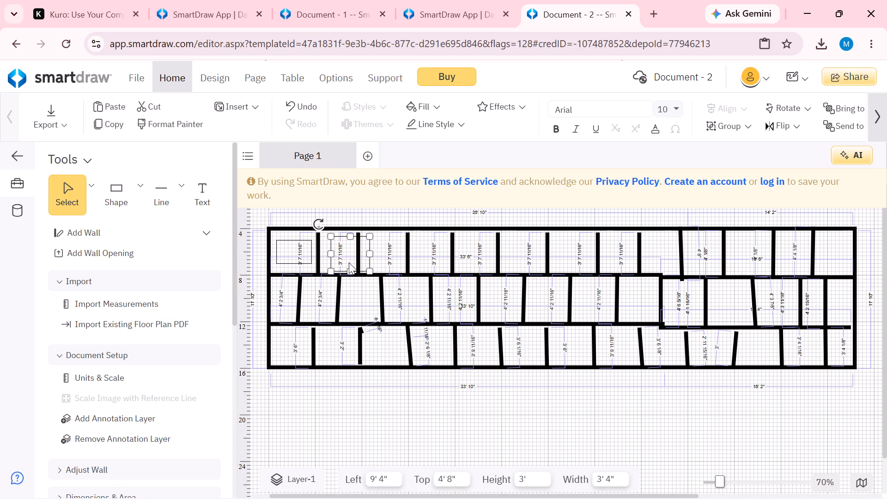
left_click_drag(372, 256, 350, 254)
left_click_drag(340, 271, 340, 259)
left_click(328, 248)
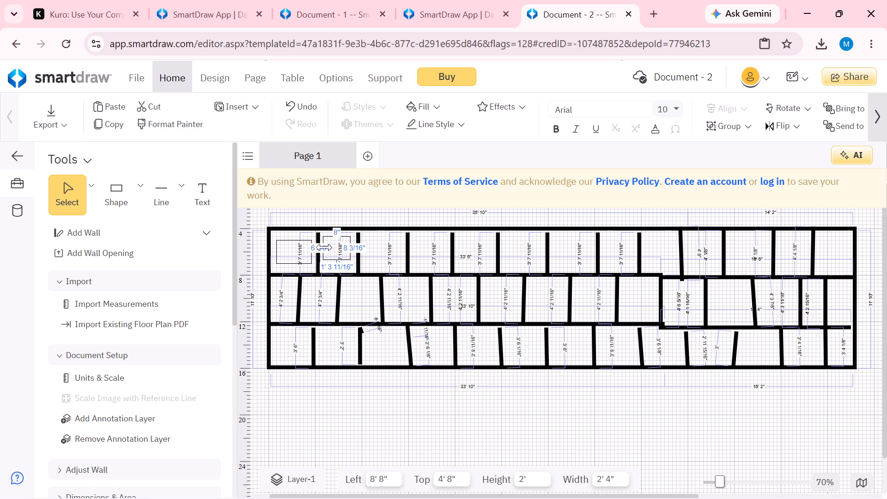
Place a rectangle shape in the middle row's second room and resize it to 2' wide and 2' high.
left_click(145, 182)
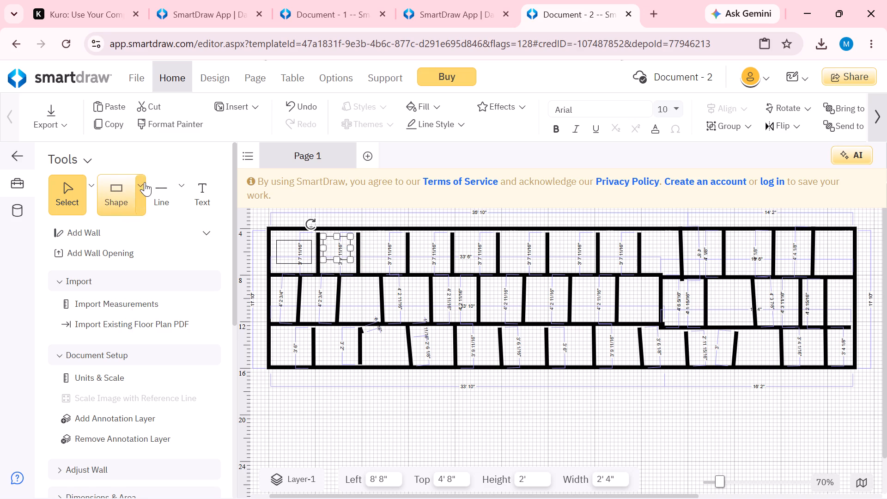
left_click(154, 245)
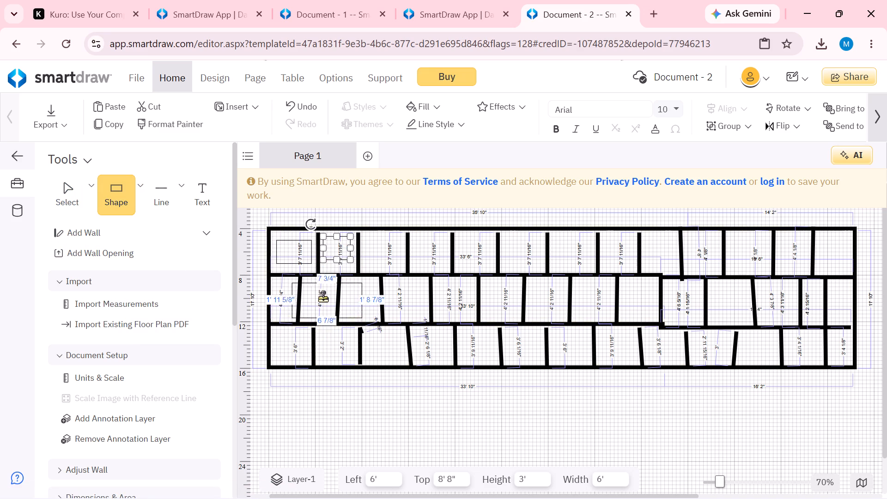
left_click(321, 298)
left_click_drag(354, 297, 350, 296)
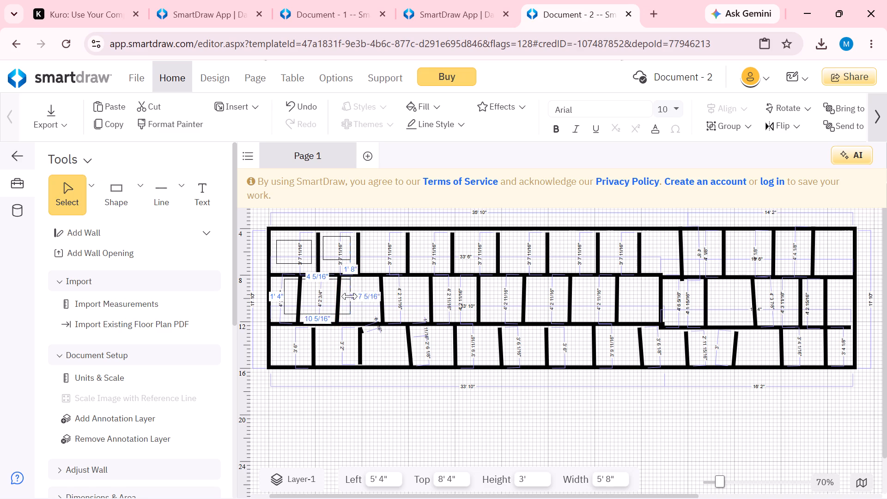
left_click_drag(350, 296, 329, 296)
left_click_drag(282, 297, 307, 298)
left_click(319, 280)
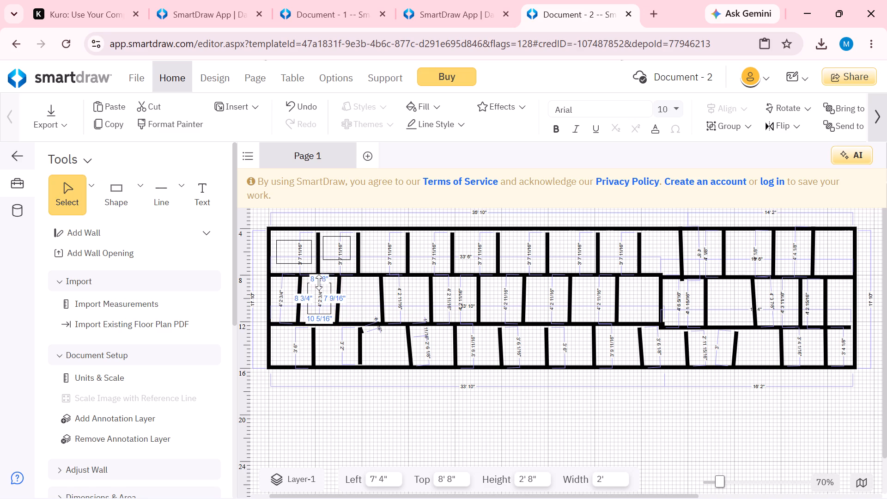
left_click_drag(320, 315, 319, 307)
Place a rectangle shape in the middle row's third room and resize it to 2' wide and 2' high.
left_click(144, 185)
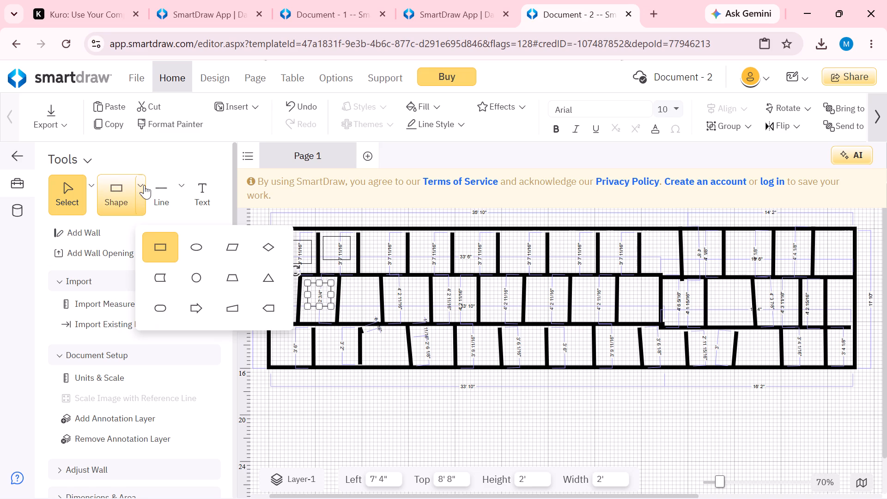
left_click(157, 246)
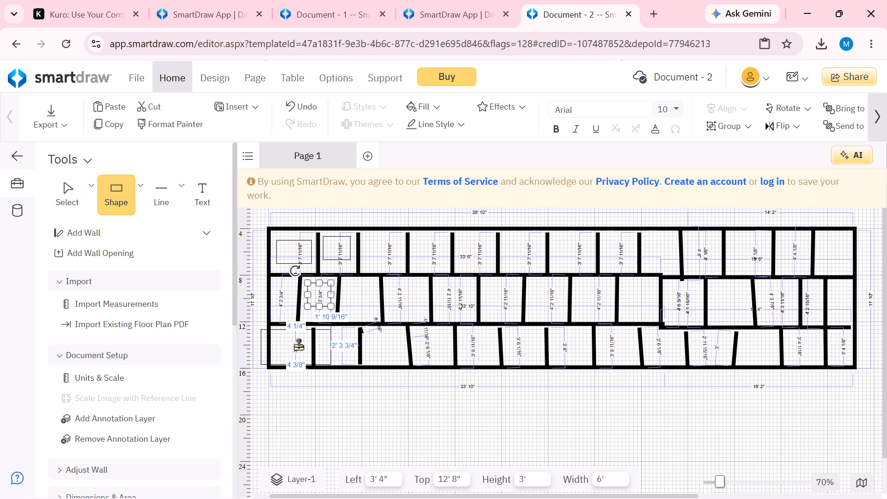
left_click(366, 297)
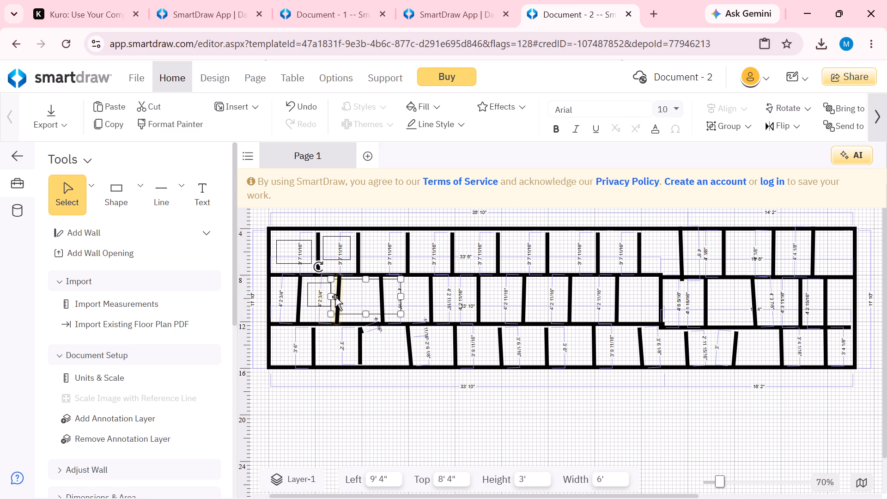
left_click_drag(333, 297, 346, 298)
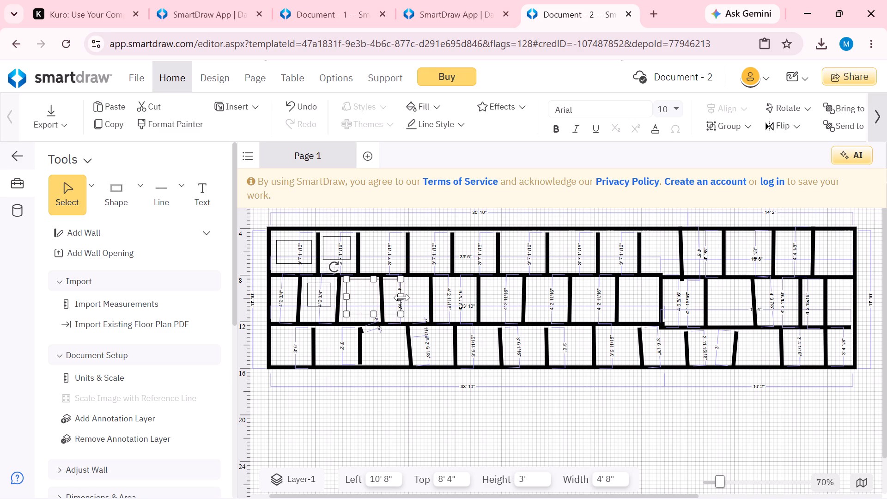
left_click_drag(401, 297, 371, 298)
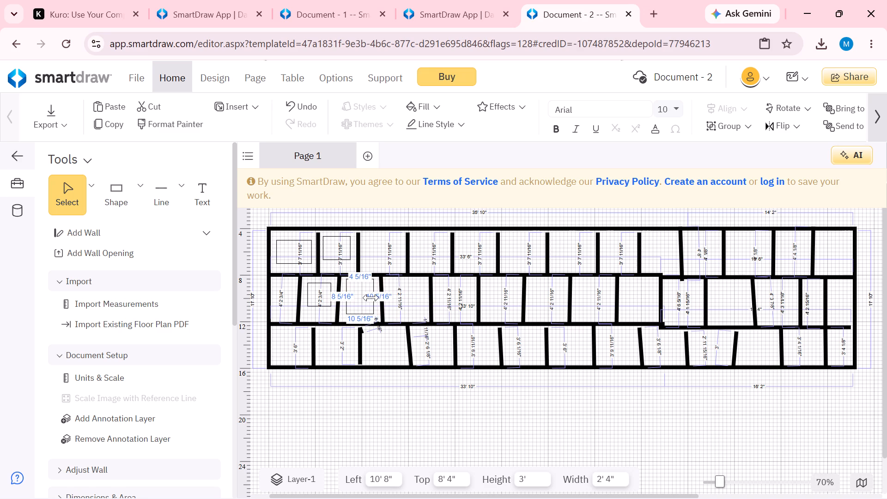
left_click_drag(371, 298, 370, 298)
left_click_drag(358, 278, 358, 285)
left_click_drag(358, 315, 358, 305)
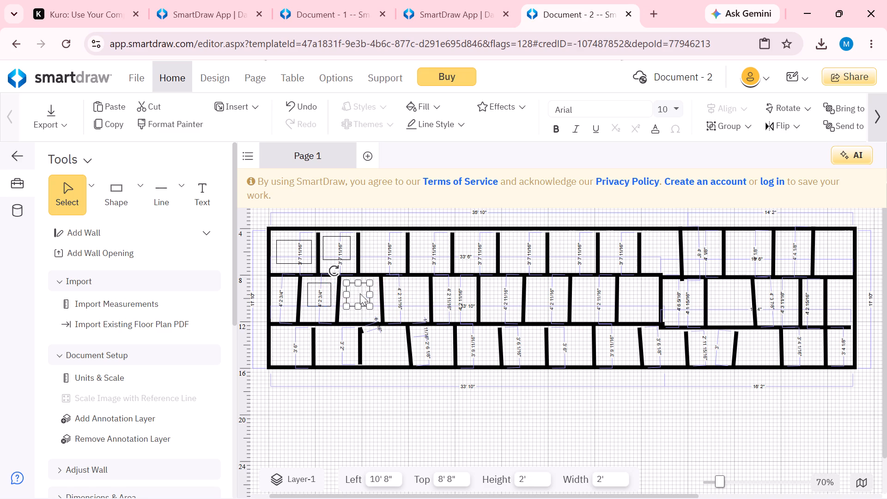
left_click(359, 281)
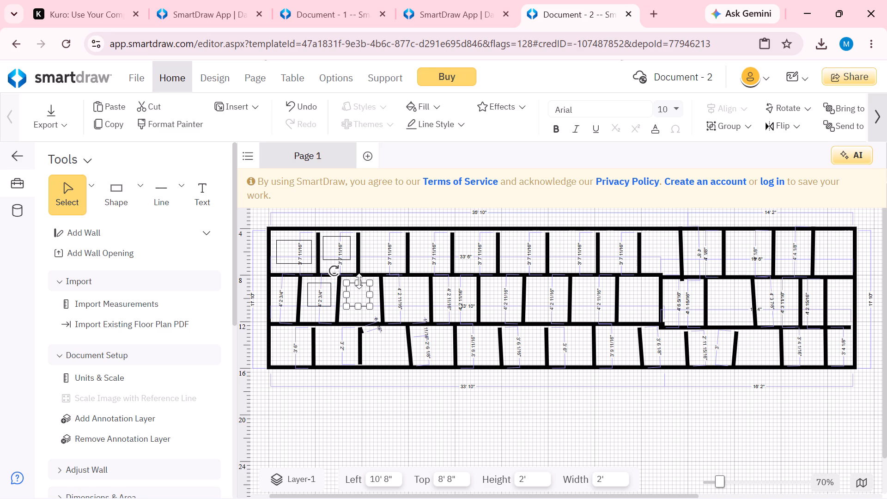
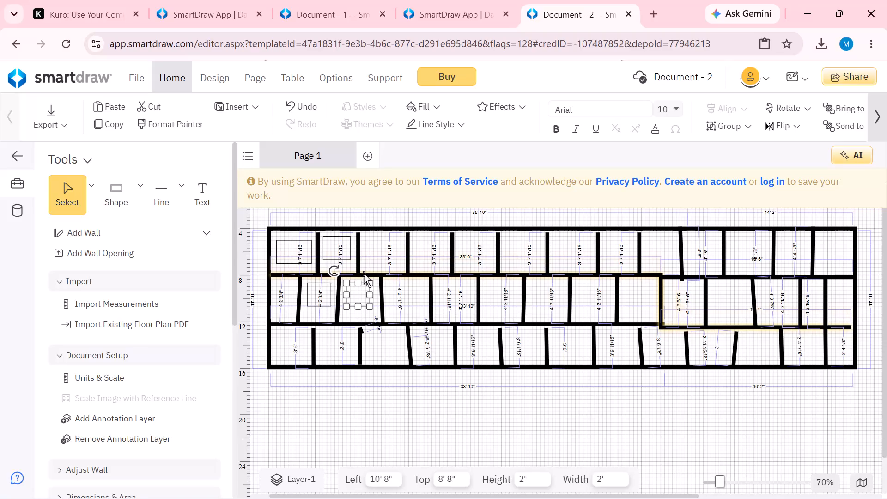
Place a rectangle shape in the top row's third room and resize it to 2' 8" wide and 2' 2" high.
left_click(137, 192)
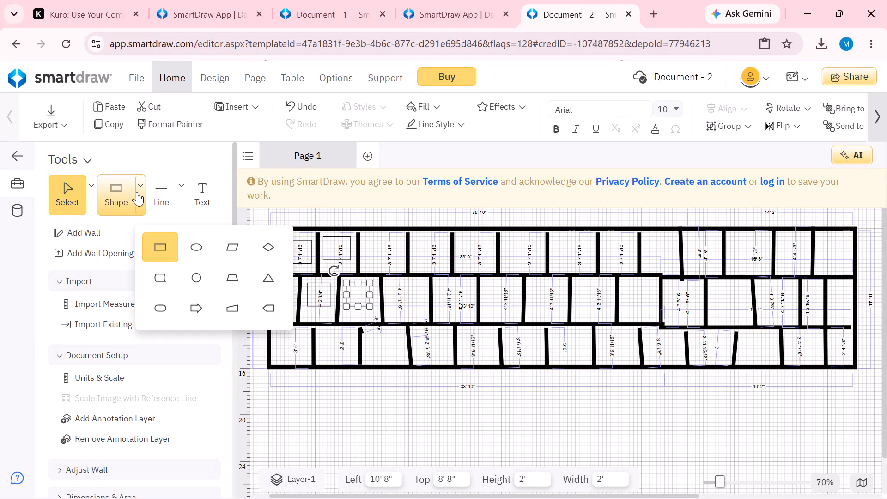
left_click(162, 243)
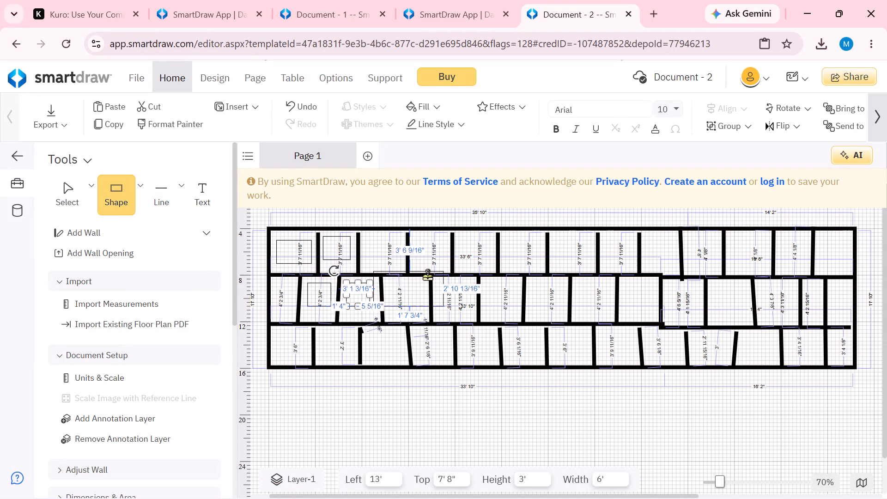
left_click(393, 249)
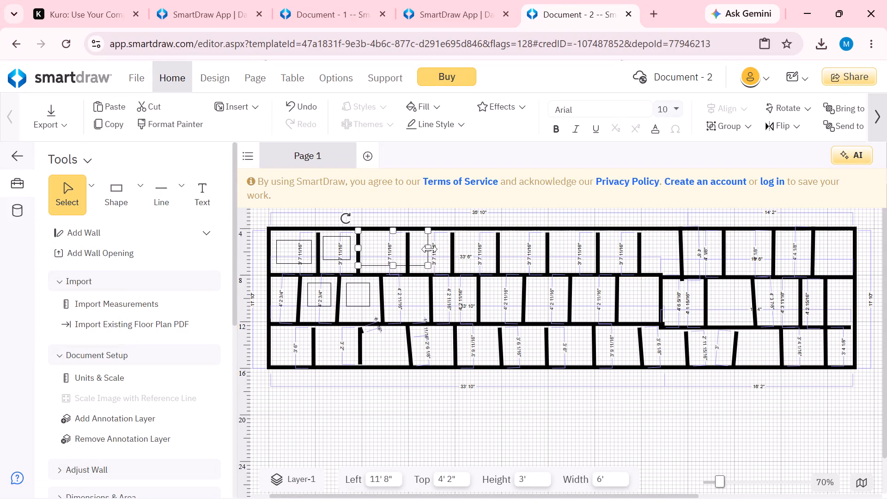
left_click_drag(430, 249, 397, 249)
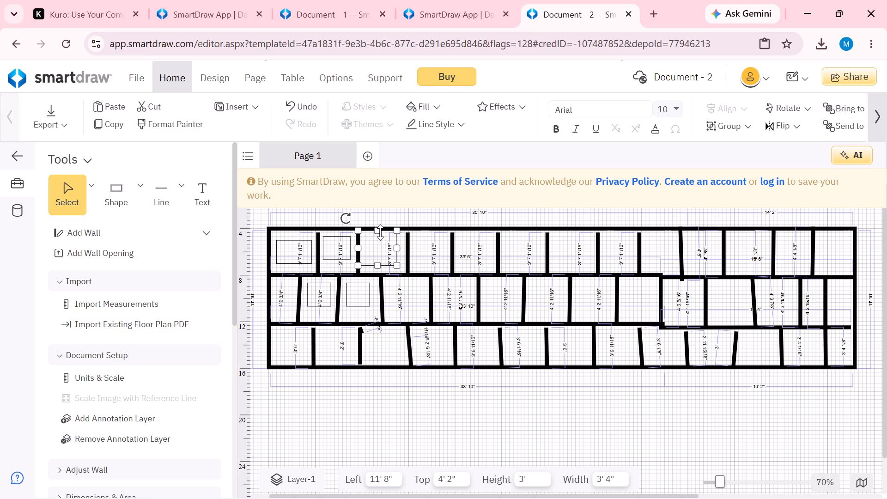
left_click_drag(379, 231, 379, 238)
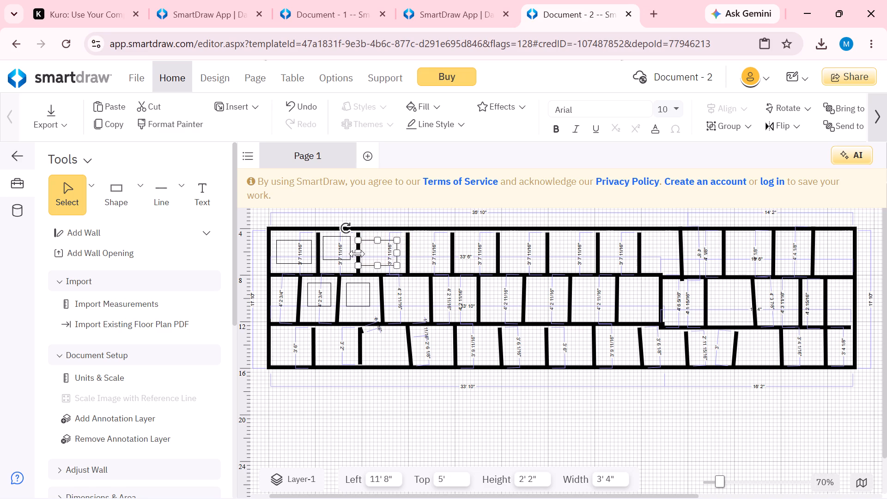
left_click_drag(357, 254, 365, 253)
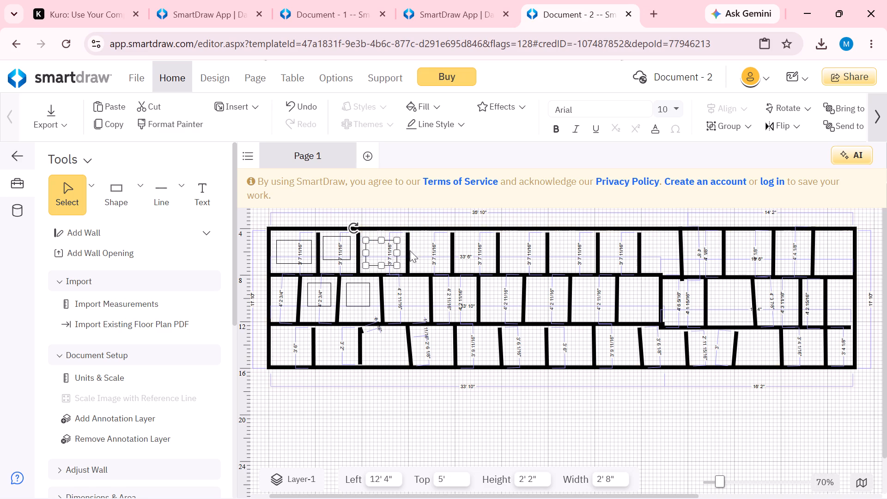
Place a rectangle shape in the middle row's fourth room and resize it to 2' 8" wide and 2' 8" high.
left_click(134, 188)
left_click(140, 185)
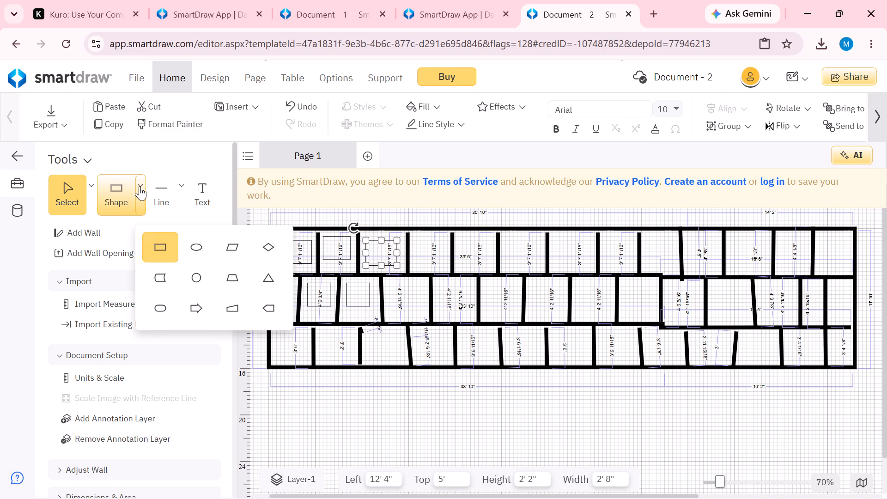
left_click(168, 249)
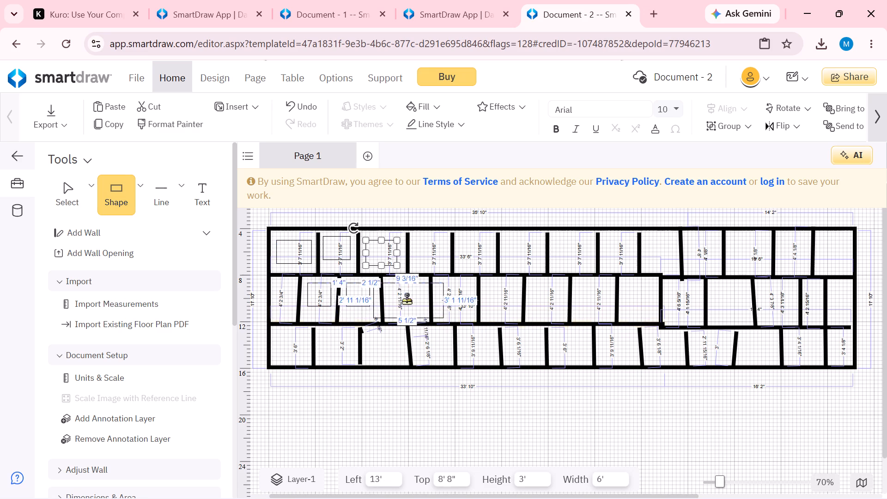
left_click(404, 297)
left_click_drag(369, 297, 387, 296)
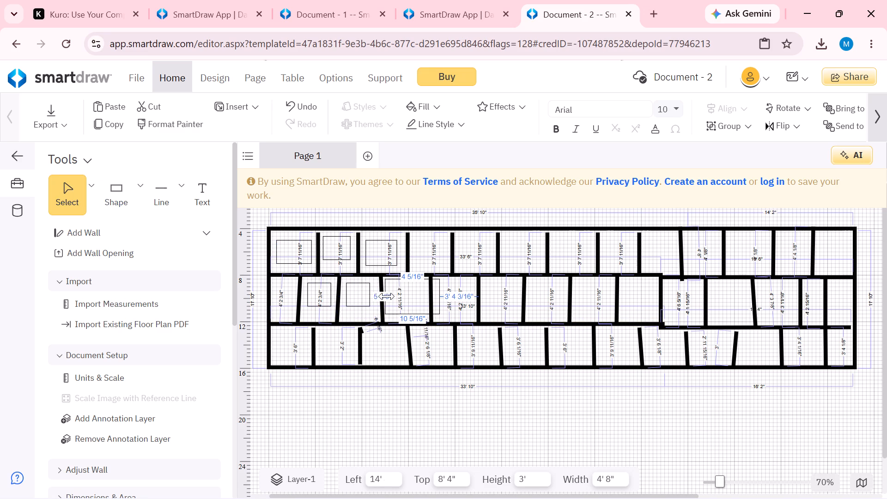
left_click_drag(387, 296, 387, 296)
left_click_drag(438, 298, 420, 297)
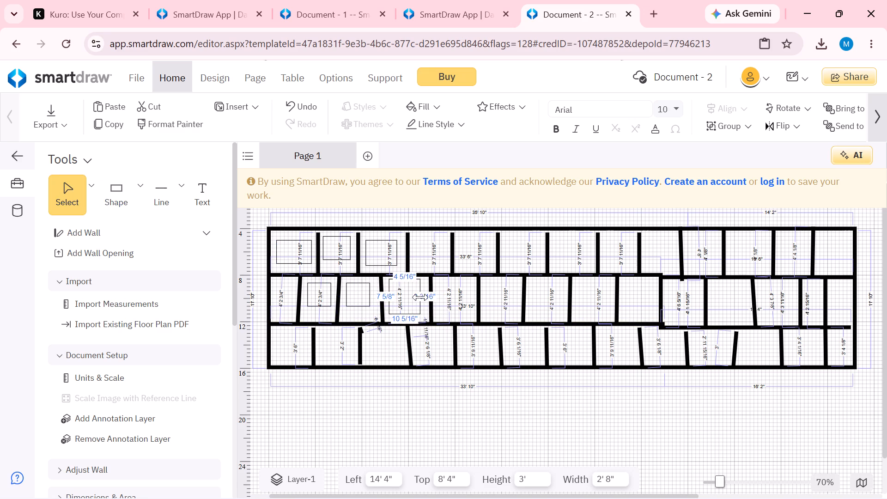
left_click_drag(420, 297, 418, 297)
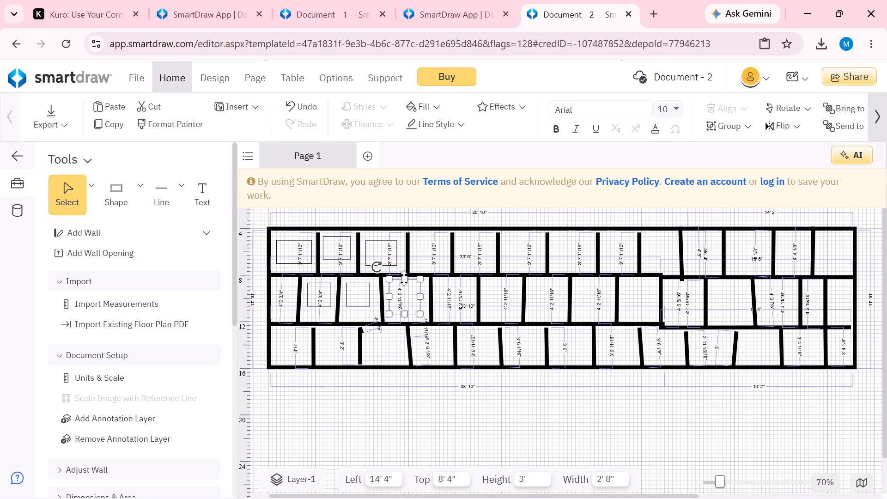
left_click_drag(404, 278, 404, 283)
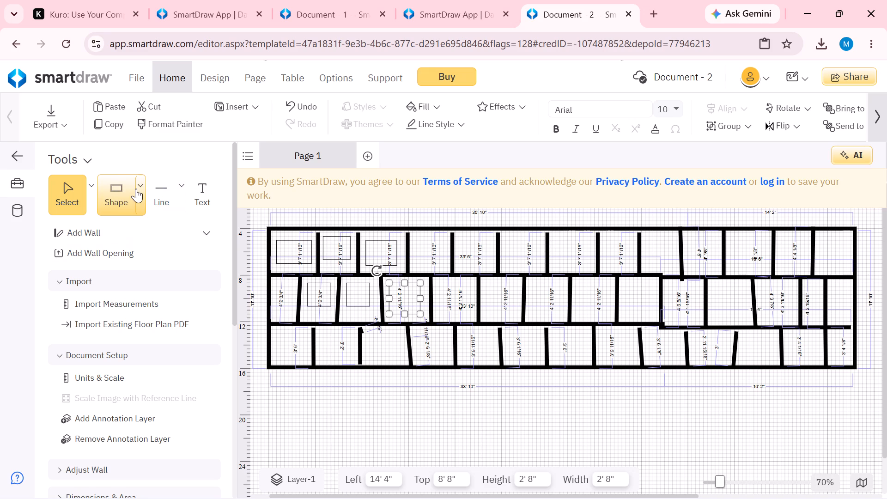
Place a rectangle shape in the top row's fourth room and resize it to 2' 8" wide and 2' 6" high.
left_click(135, 186)
left_click(164, 241)
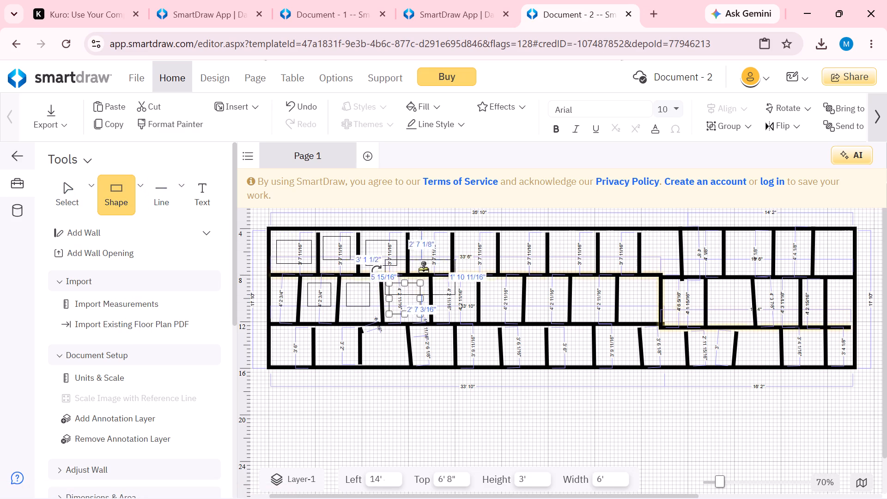
left_click(429, 249)
left_click_drag(395, 248, 402, 249)
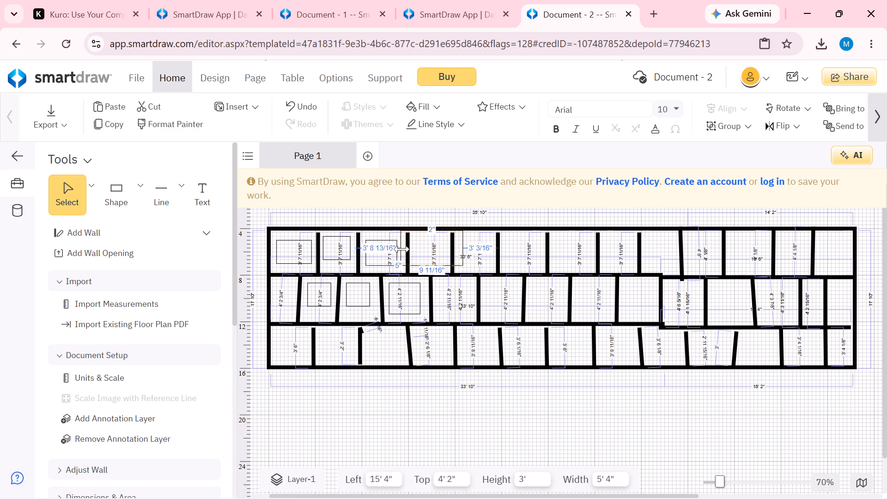
left_click_drag(402, 249, 414, 249)
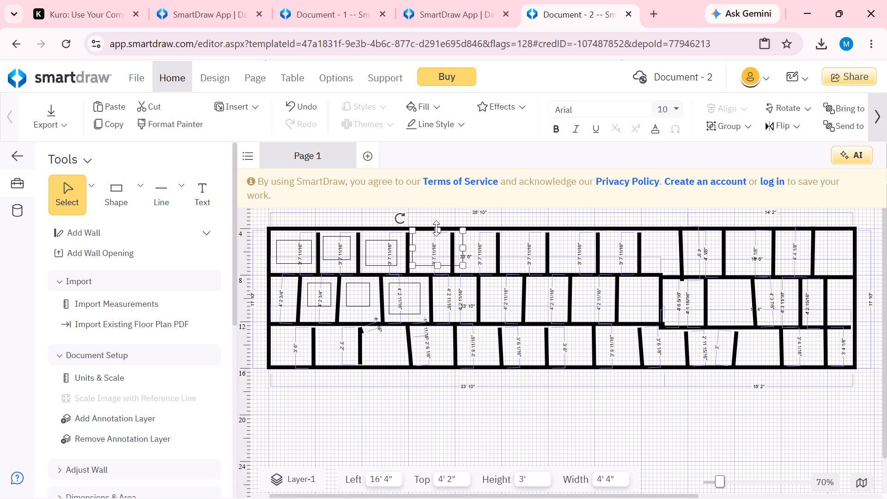
left_click_drag(436, 228, 436, 236)
left_click_drag(463, 253, 454, 252)
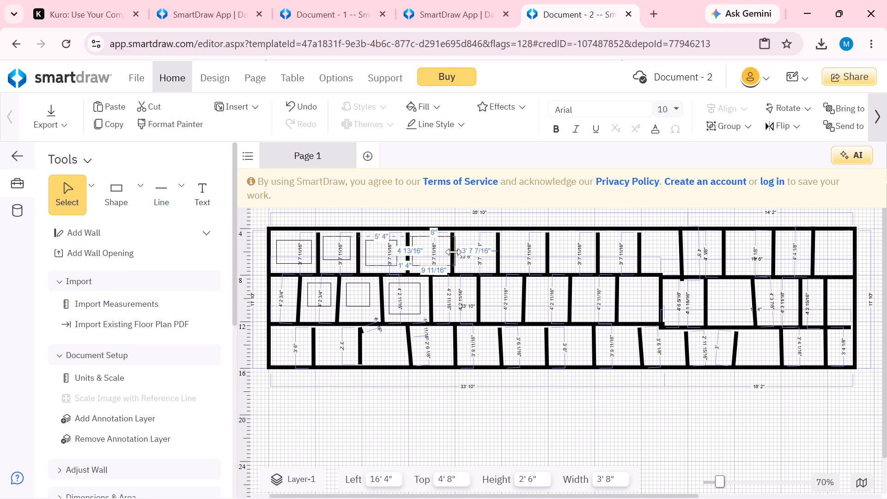
left_click_drag(454, 252, 443, 252)
left_click(428, 267)
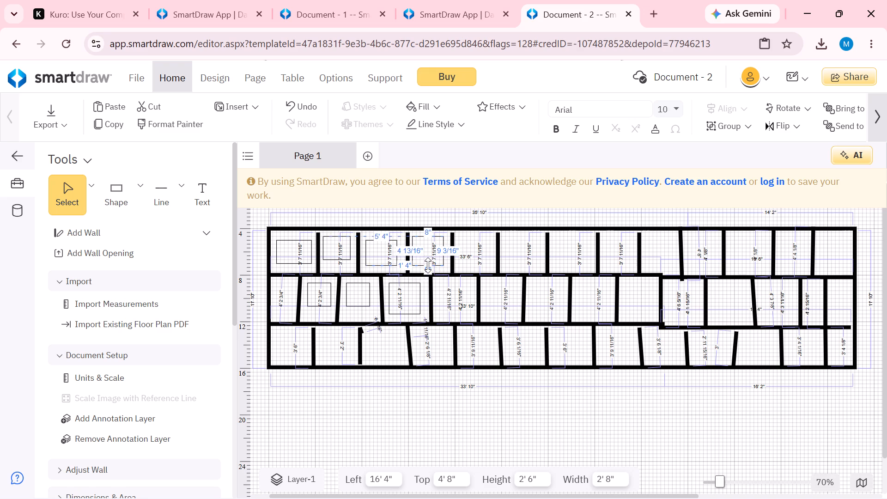
Place a rectangle shape in the top row's fifth room and resize it to 2' 8" wide and 2' 2" high.
left_click(136, 184)
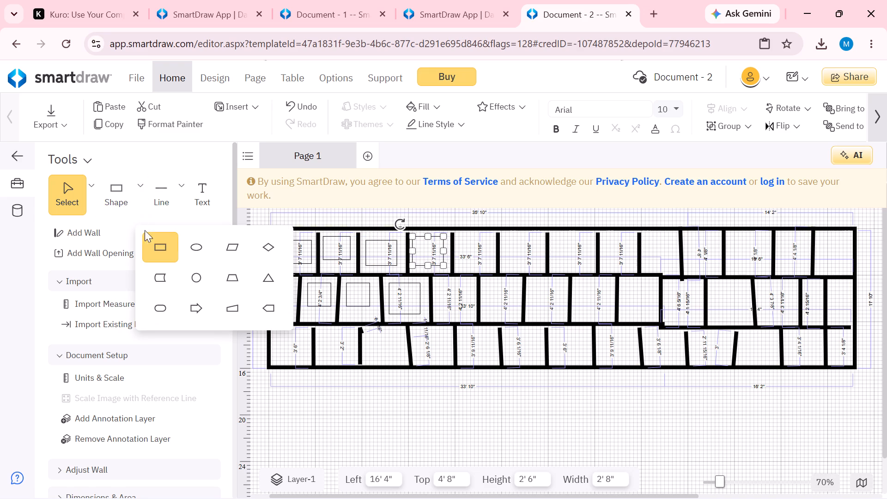
left_click(167, 245)
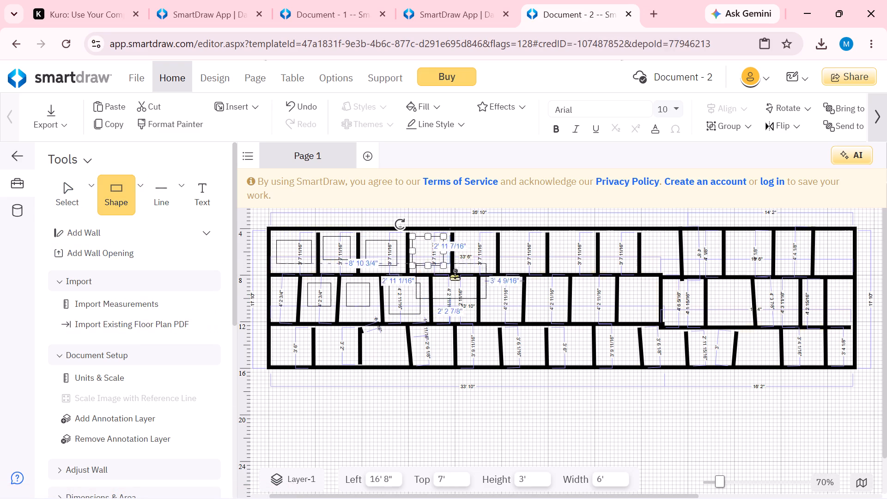
left_click(475, 251)
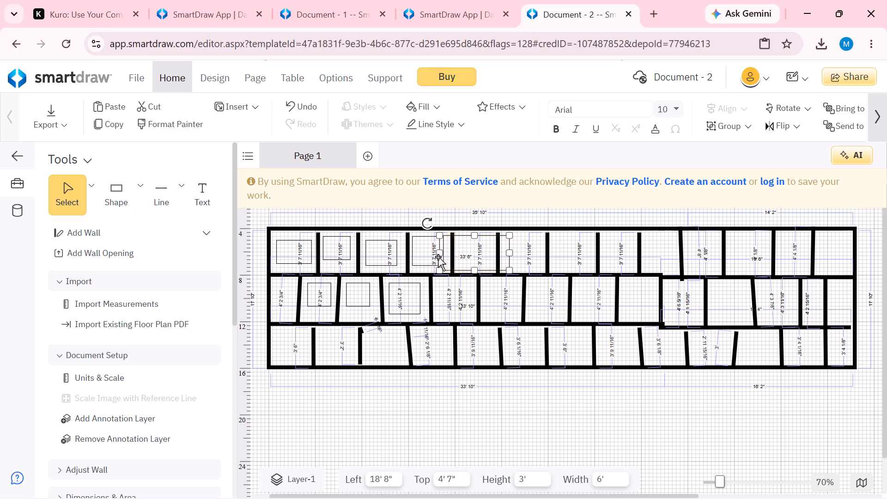
left_click_drag(440, 253, 459, 253)
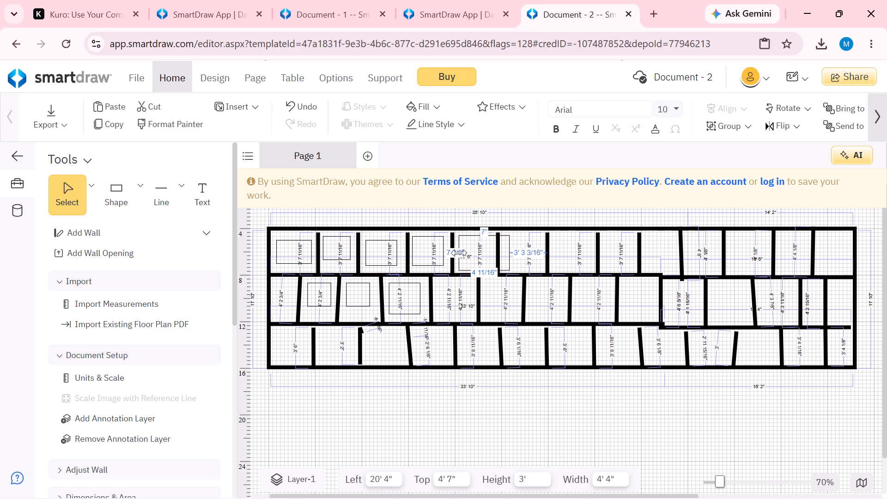
left_click_drag(459, 253, 460, 253)
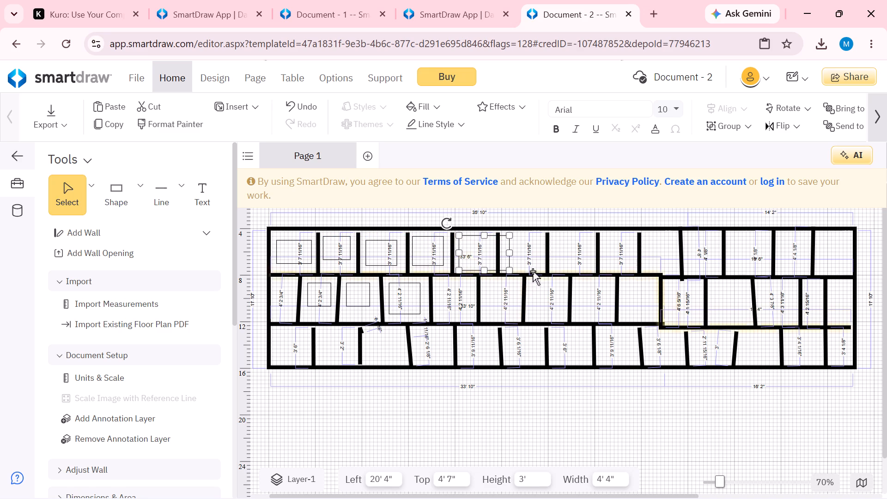
left_click_drag(509, 251, 490, 251)
left_click_drag(473, 235, 473, 240)
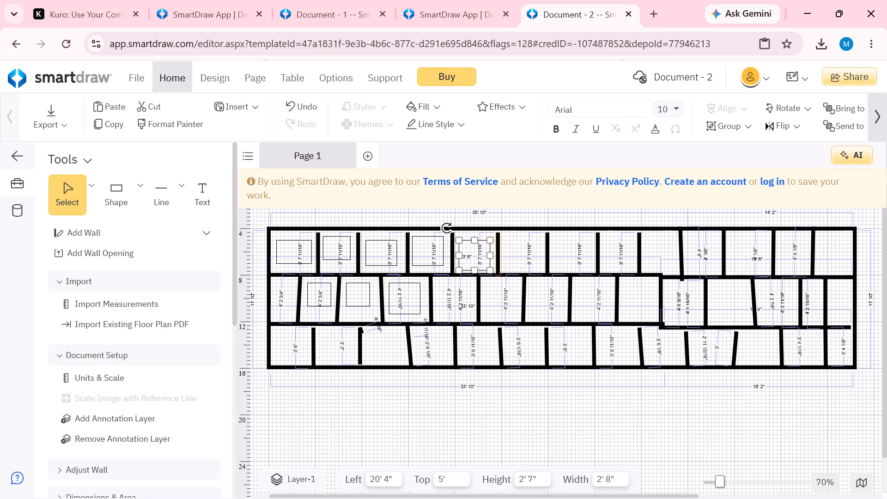
left_click_drag(474, 271, 474, 264)
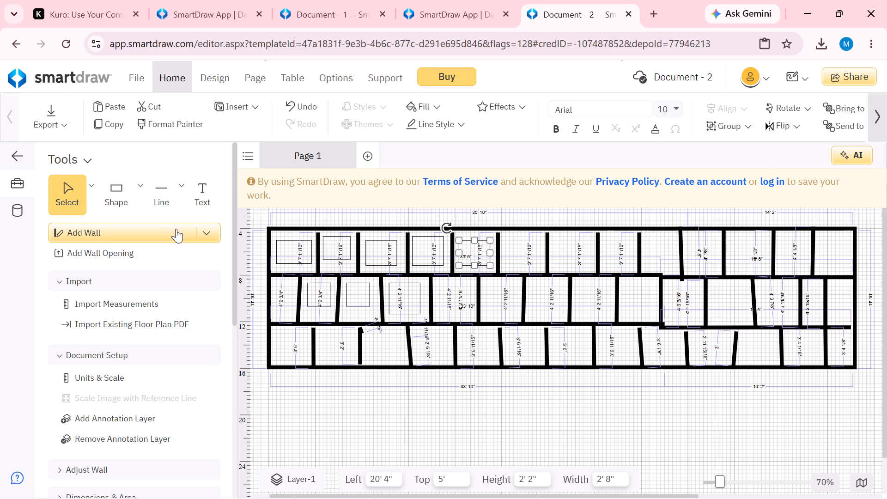
Place a rectangle shape in the bottom row's first room and resize it to 2' 8" wide and 2' high.
left_click(135, 180)
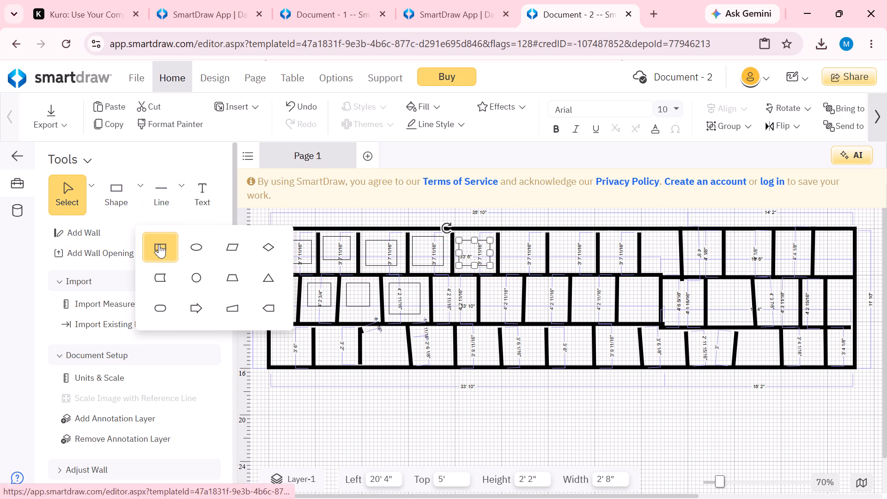
left_click(159, 244)
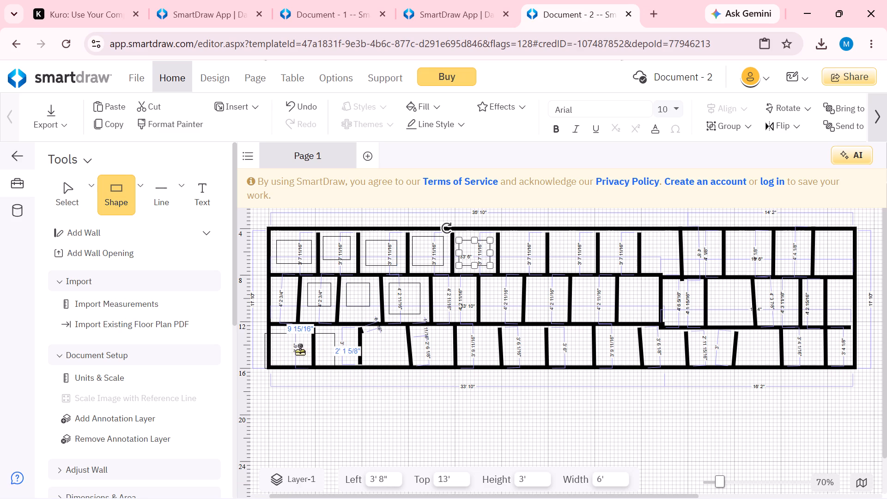
left_click(299, 351)
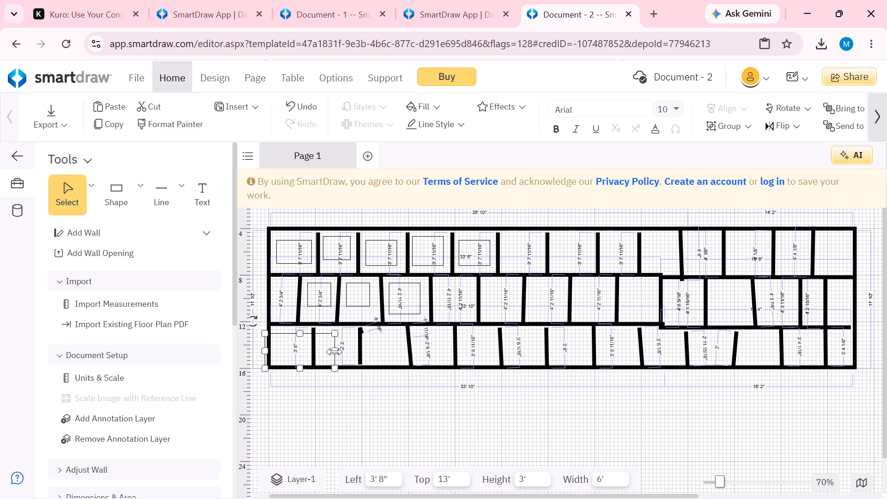
left_click_drag(334, 352, 307, 349)
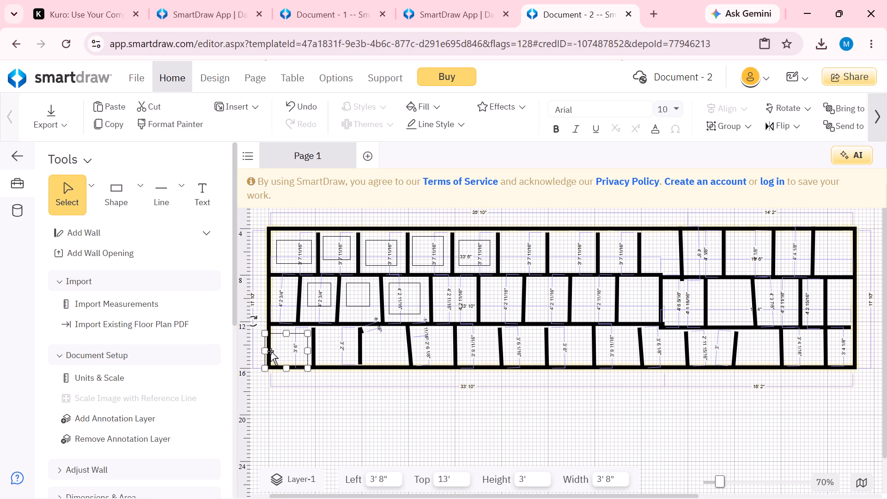
left_click_drag(265, 351, 275, 351)
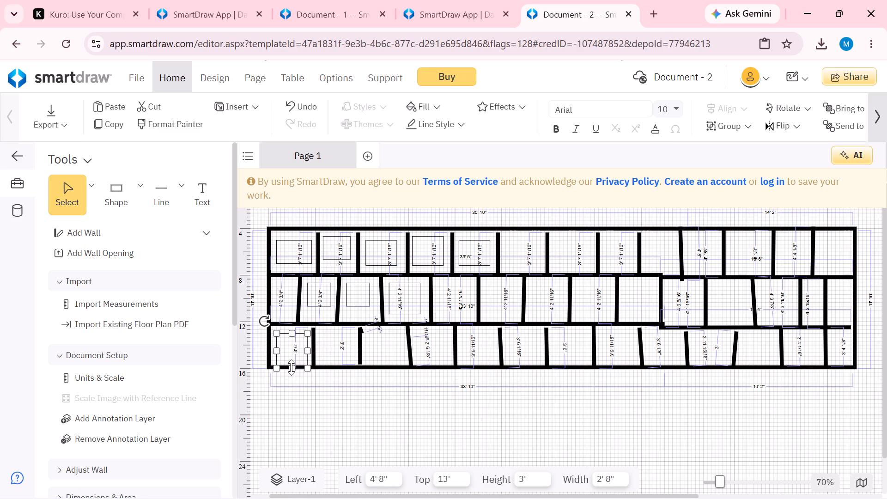
left_click_drag(291, 367, 291, 355)
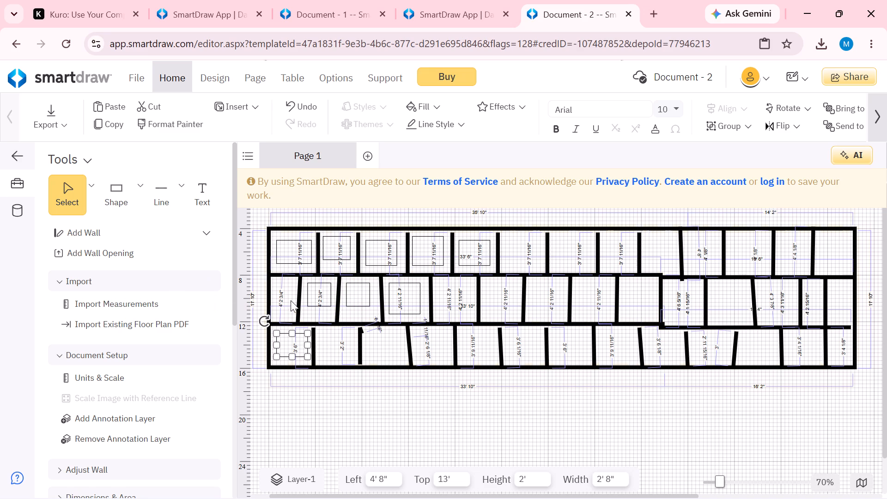
Place a rectangle shape in the middle row's first room and resize it to 1' 8" wide and 2' high.
left_click(136, 186)
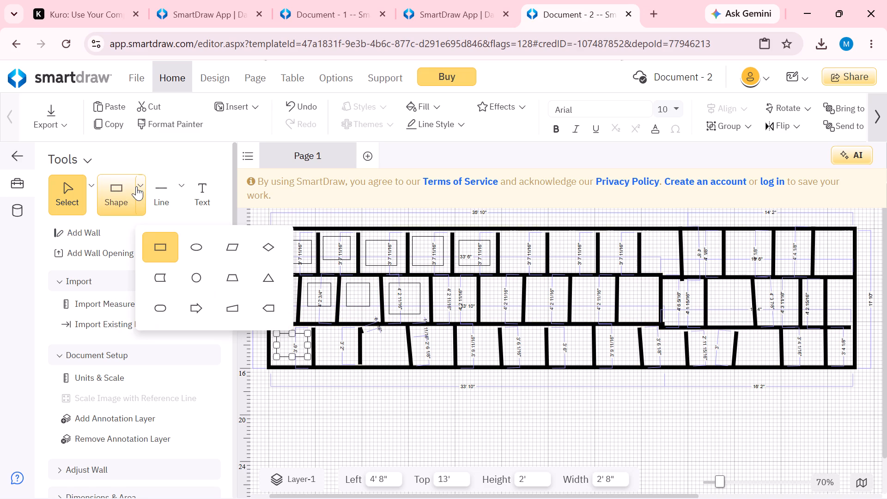
left_click(157, 245)
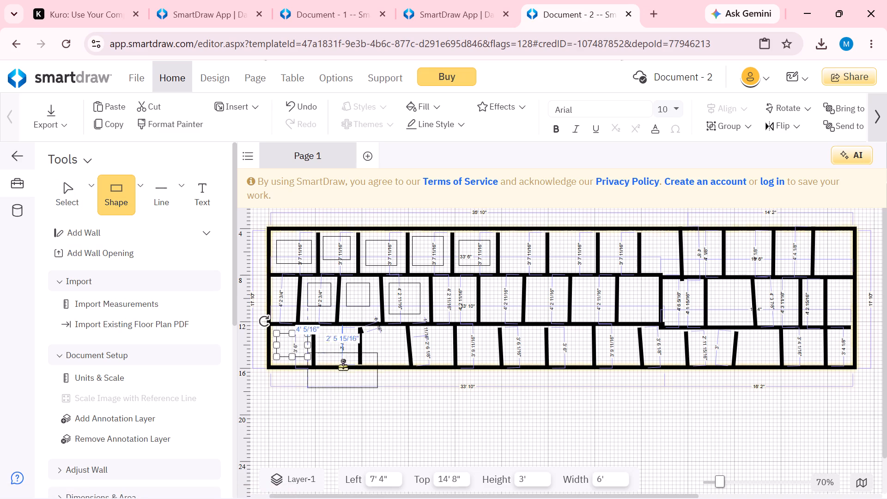
left_click(284, 297)
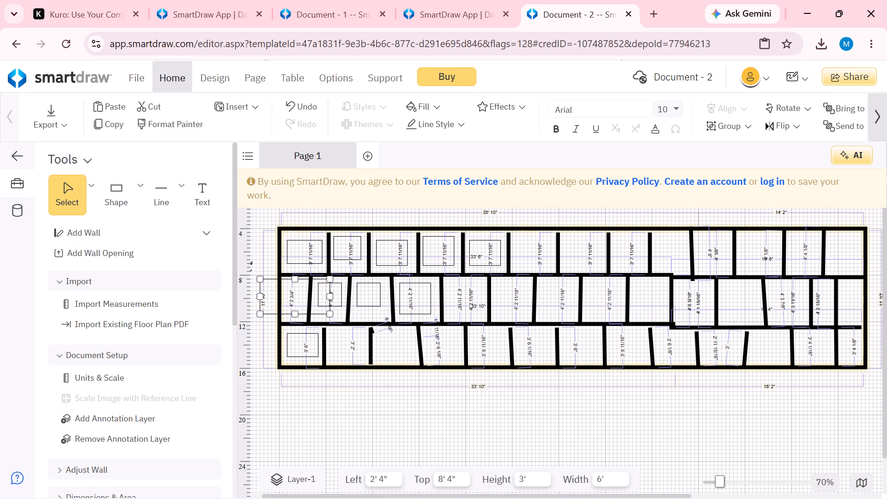
left_click_drag(261, 298, 281, 298)
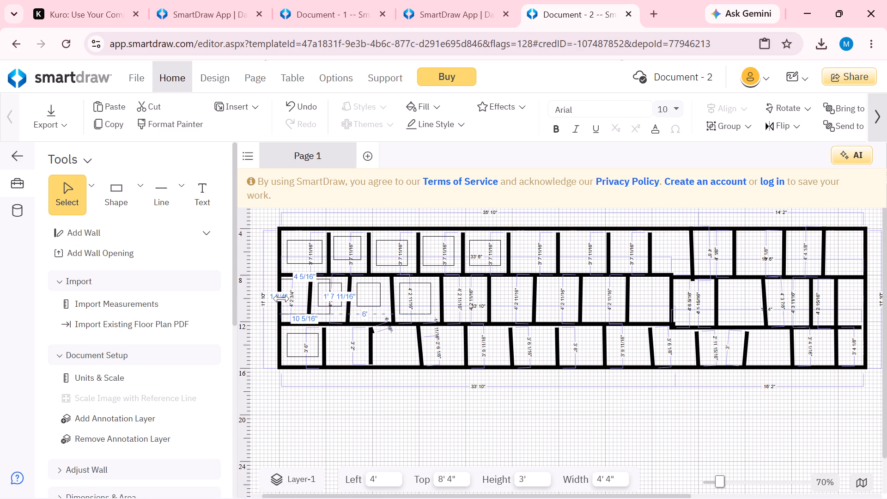
left_click_drag(281, 298, 284, 298)
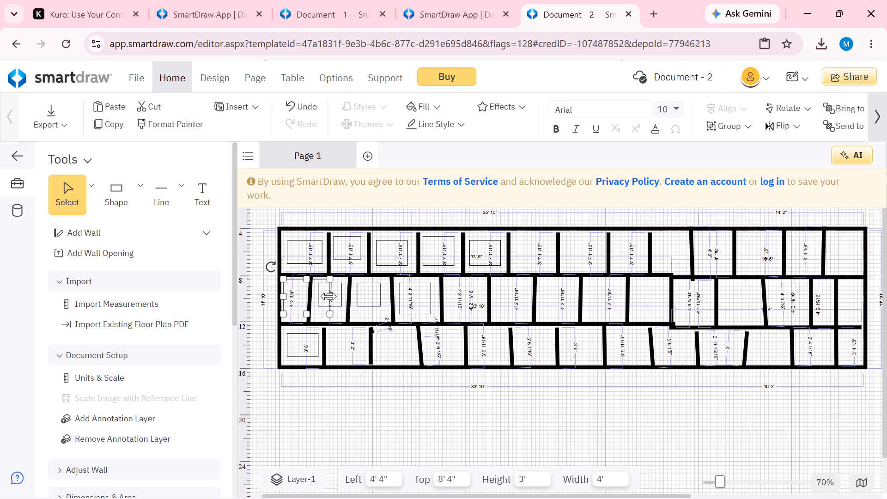
left_click_drag(329, 296, 302, 296)
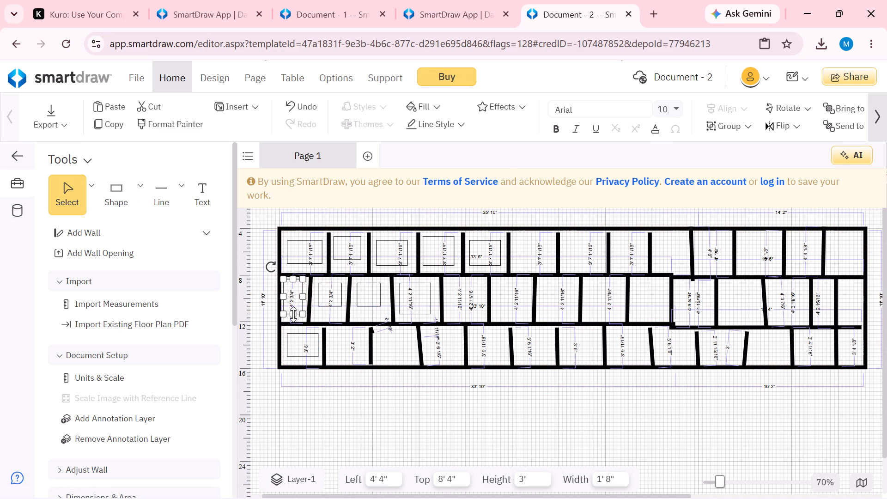
left_click_drag(293, 314, 292, 308)
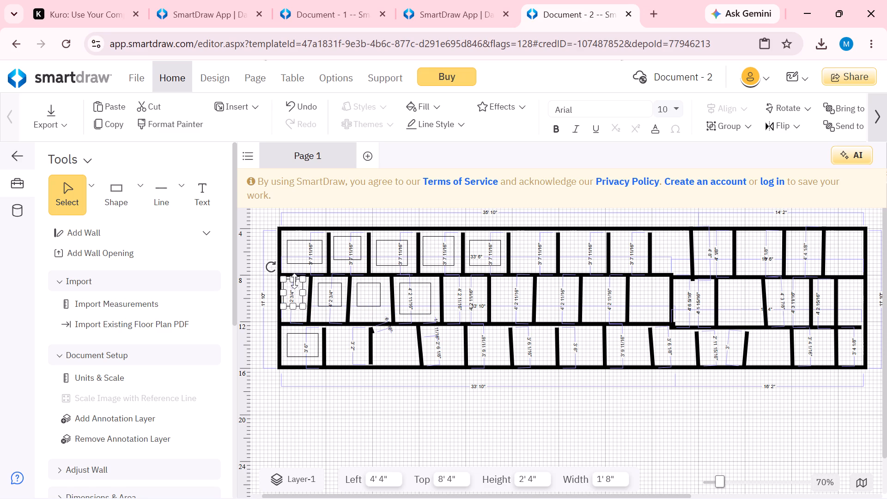
left_click(294, 280)
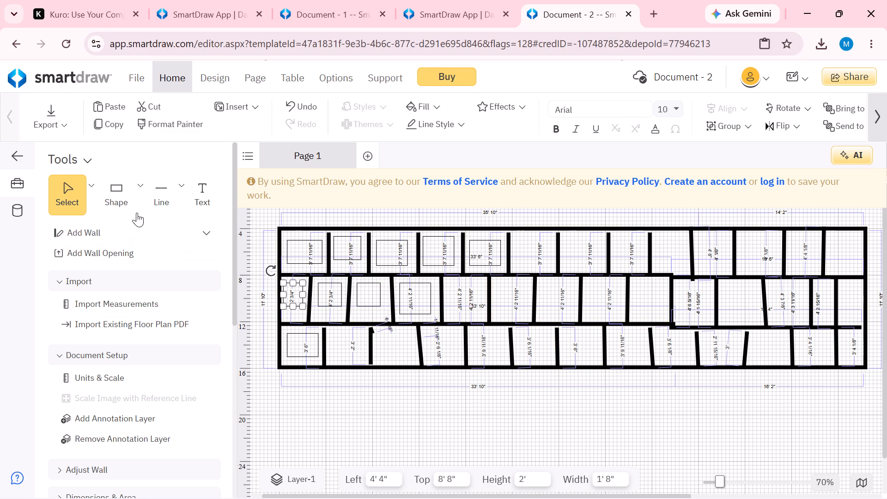
Place a rectangle shape in the middle row's fifth room and resize it to 3' wide and 2' 8" high.
left_click(140, 185)
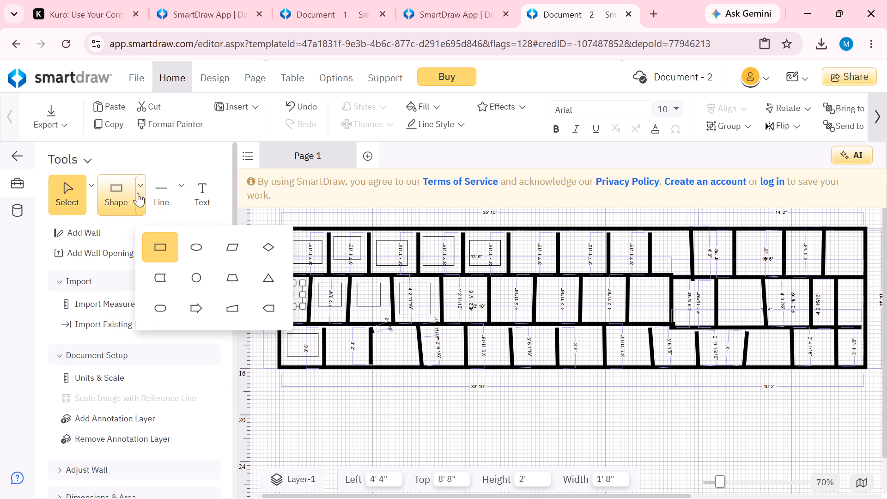
left_click(160, 243)
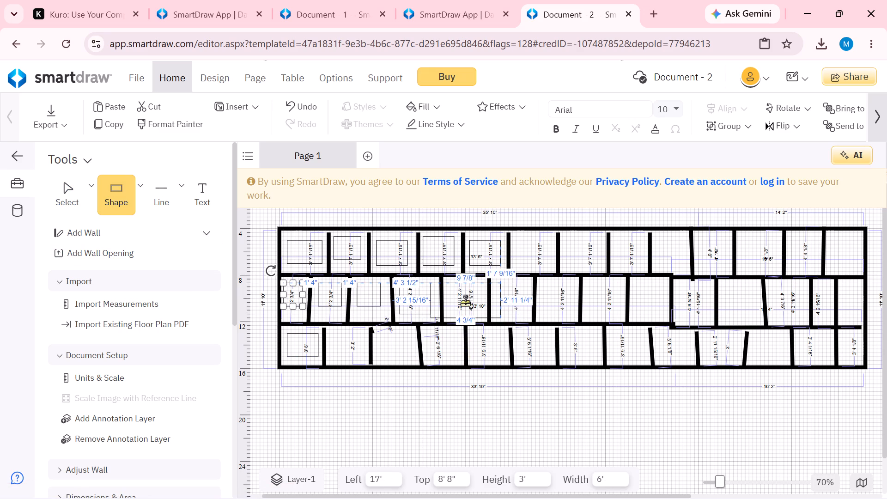
left_click(465, 302)
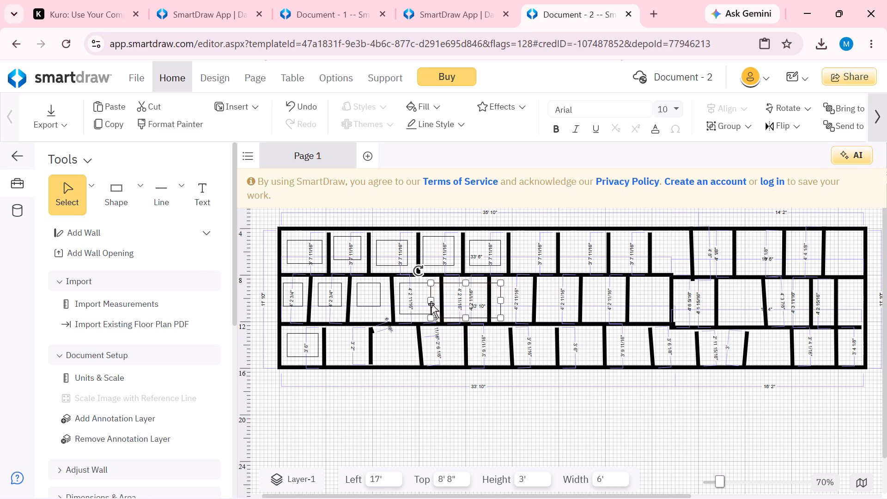
left_click_drag(430, 302, 447, 301)
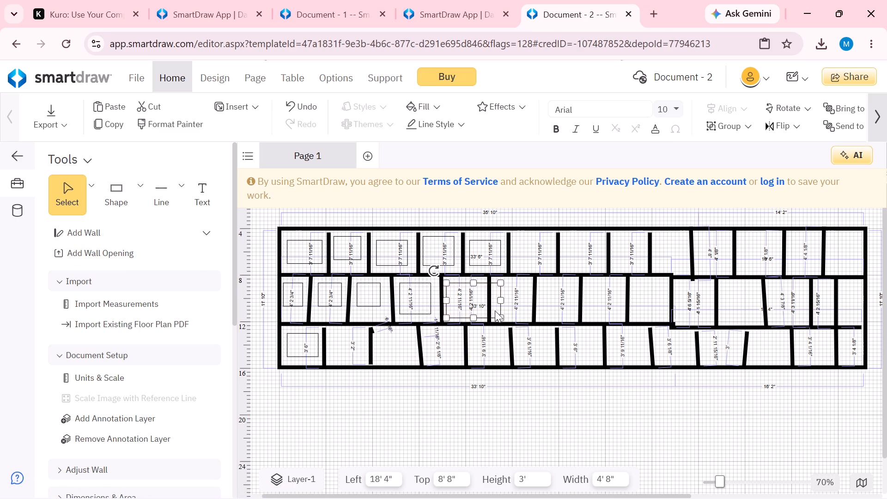
left_click_drag(500, 298, 480, 299)
left_click_drag(462, 319, 462, 312)
left_click(463, 285)
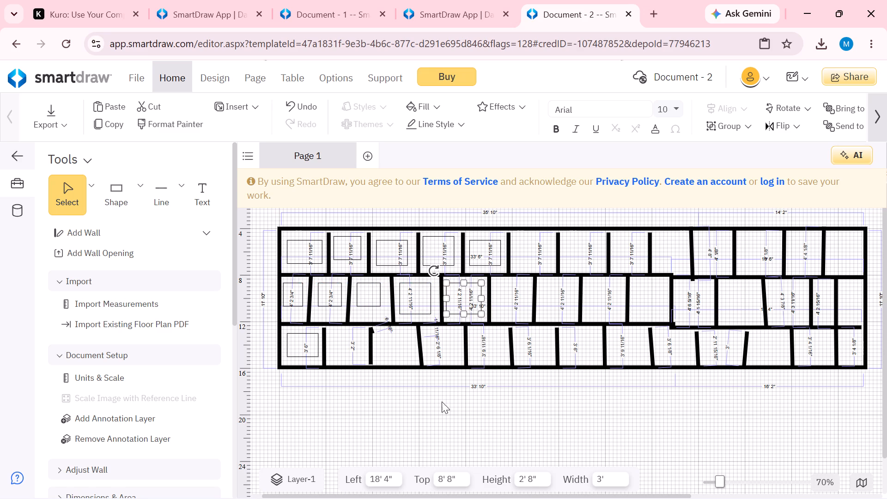
Place a rectangle shape in the bottom row's second room and resize it to 3' wide and 2' 8" high.
left_click(137, 183)
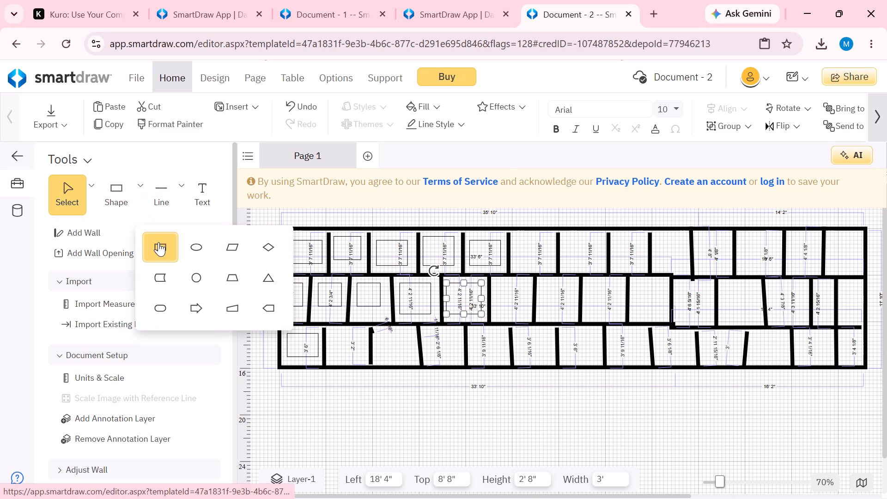
left_click(159, 242)
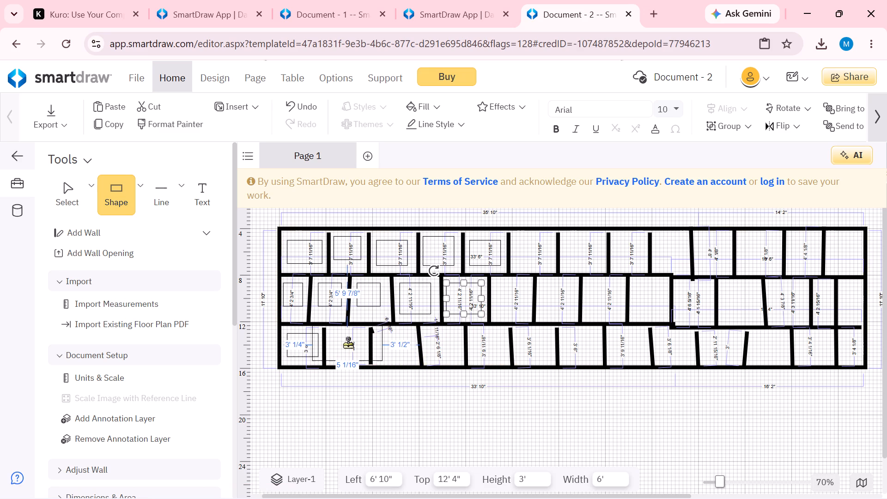
left_click(348, 344)
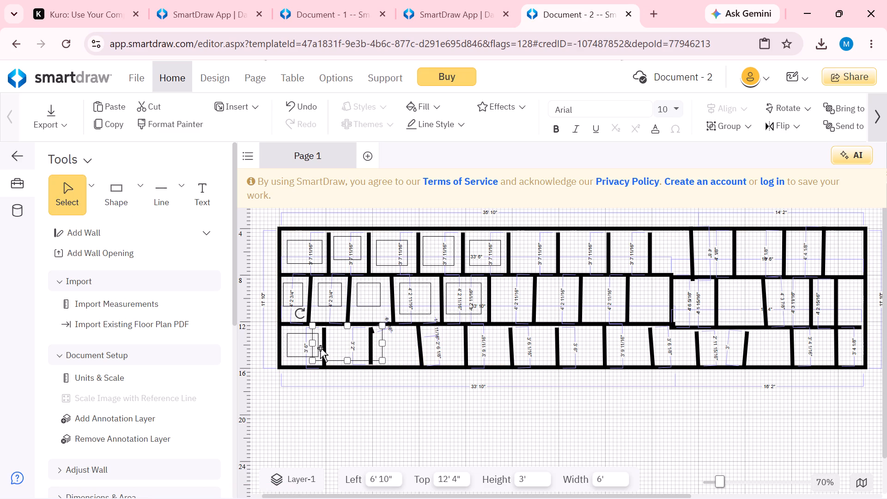
left_click_drag(314, 343, 331, 344)
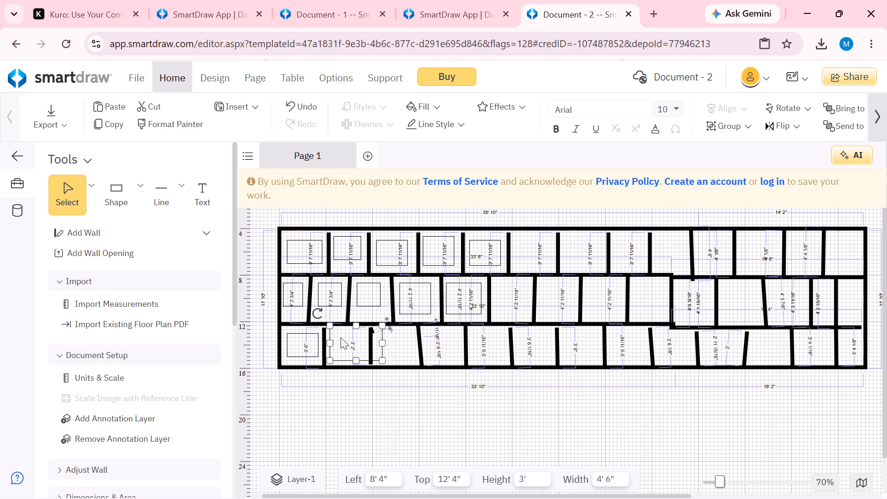
left_click_drag(356, 324, 356, 330)
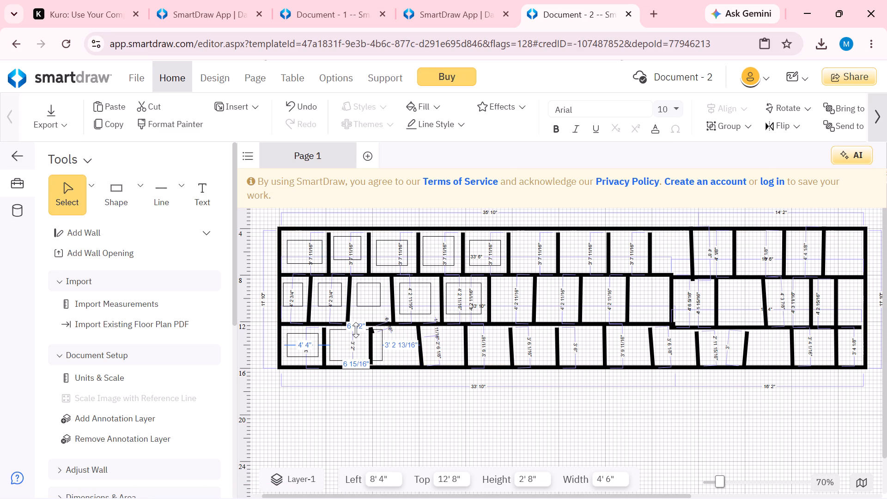
left_click_drag(356, 330, 356, 330)
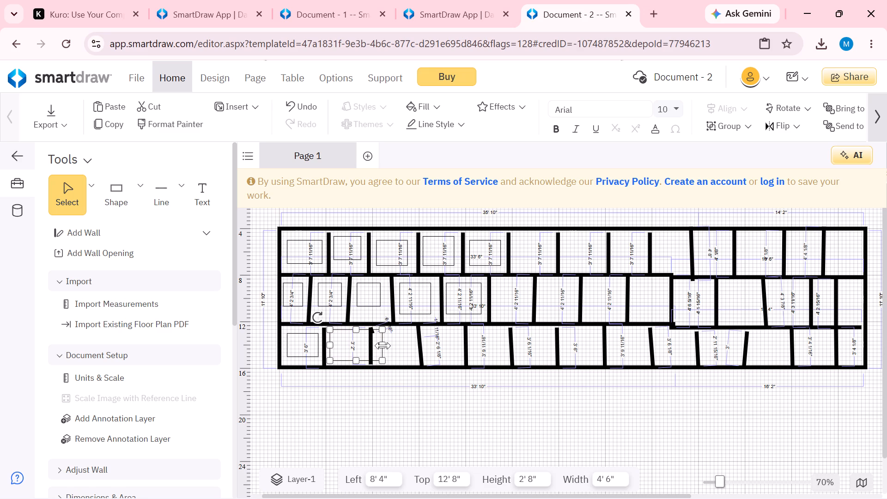
left_click_drag(383, 345, 363, 345)
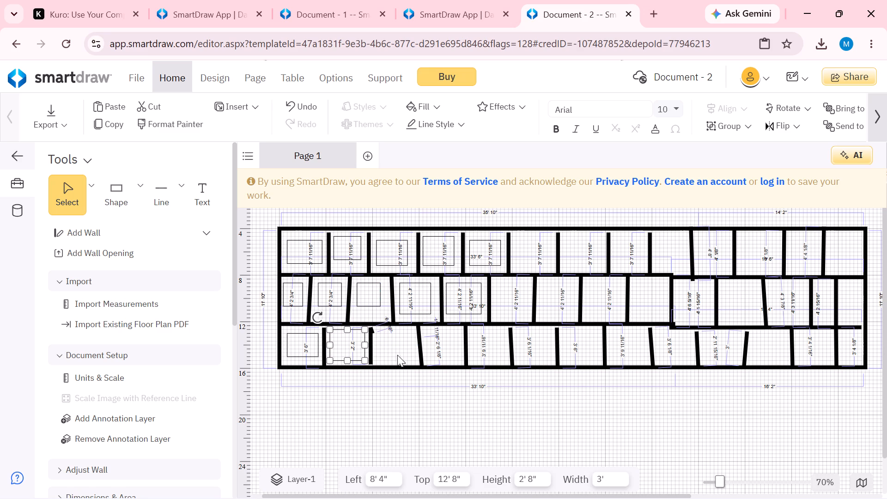
Place a rectangle shape in the bottom row's third room and resize it to 2' 8" wide and 2' 8" high.
left_click(138, 187)
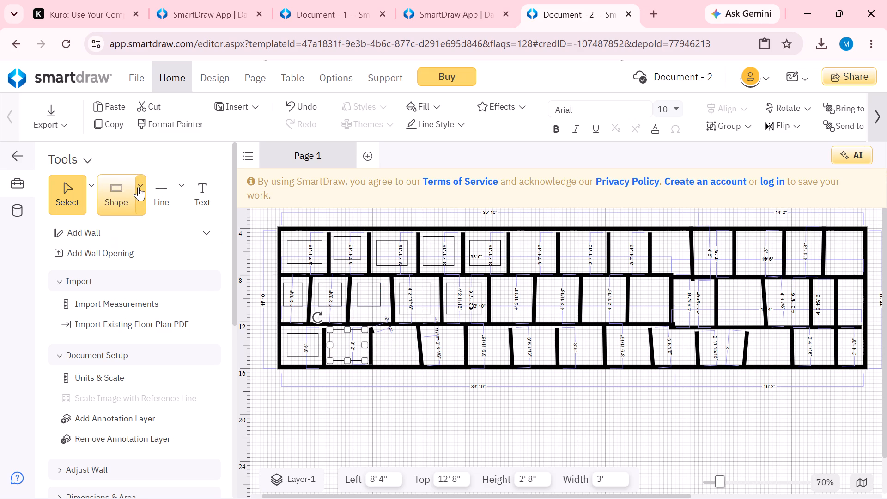
left_click(163, 239)
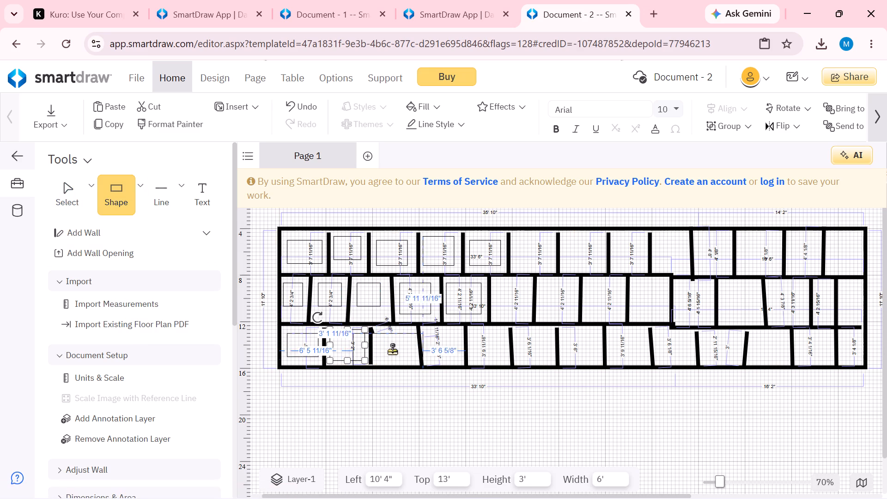
left_click(394, 345)
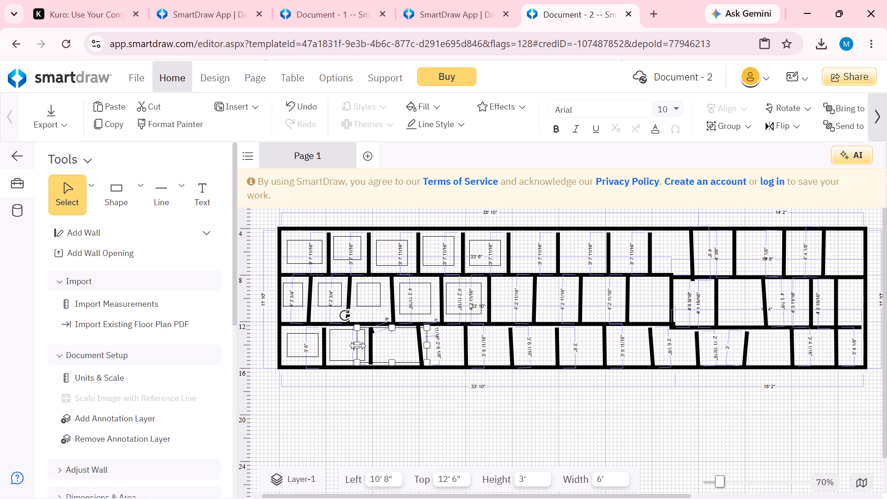
left_click_drag(358, 346, 381, 346)
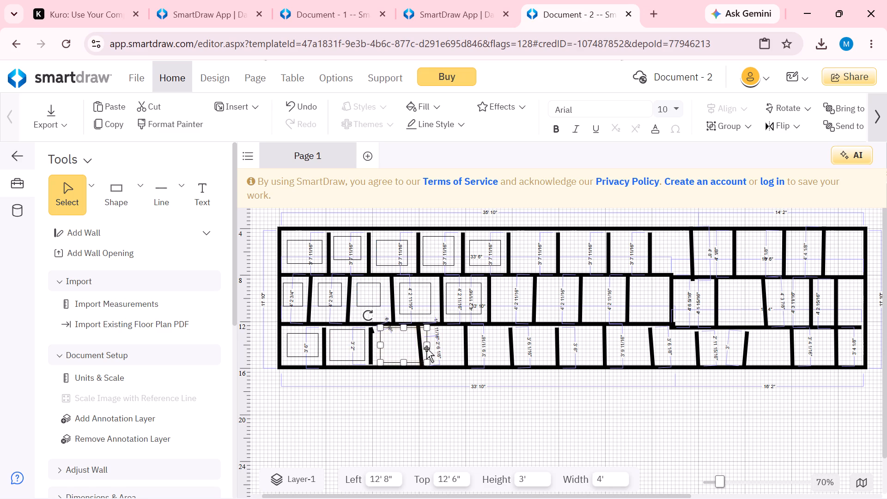
left_click_drag(426, 345, 411, 347)
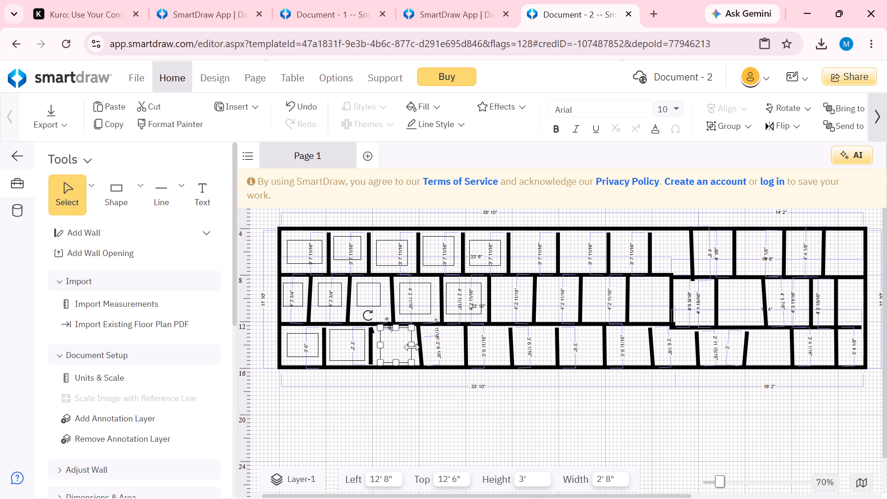
left_click(396, 327)
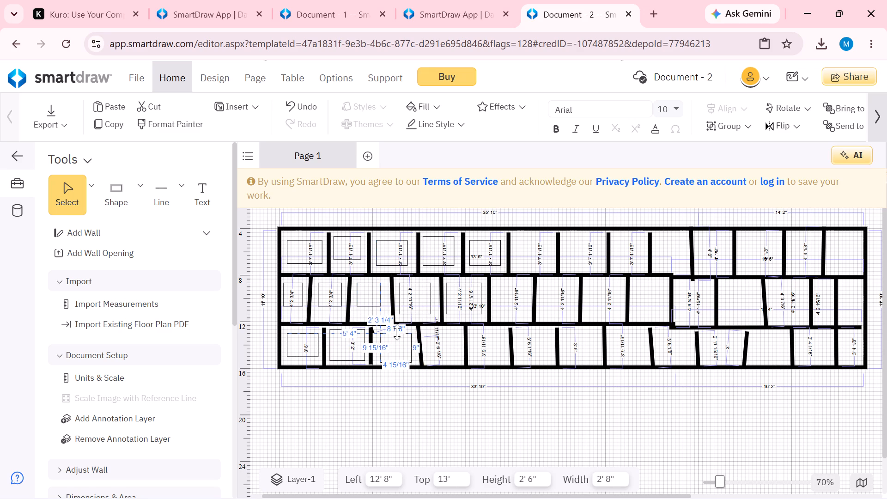
left_click(399, 362)
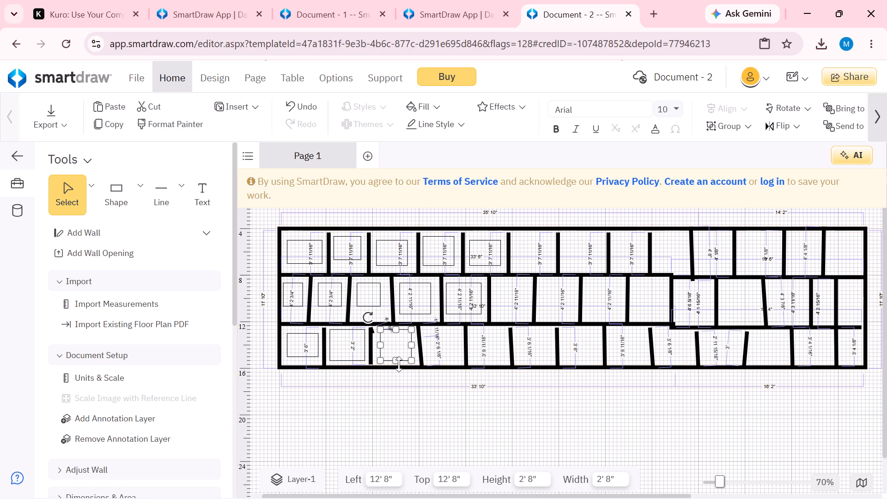
Place a rectangle shape in the bottom row's fourth room and resize it to 3' wide and 2' 8" high.
left_click(133, 191)
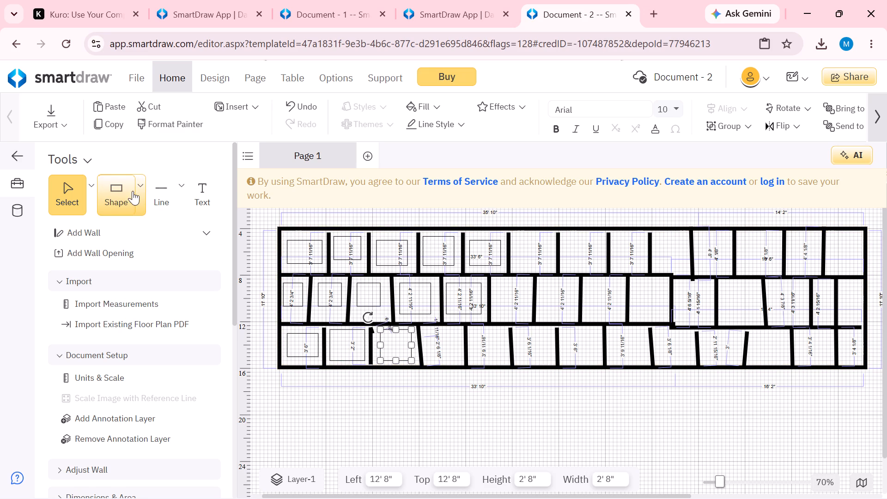
left_click(140, 184)
left_click(162, 244)
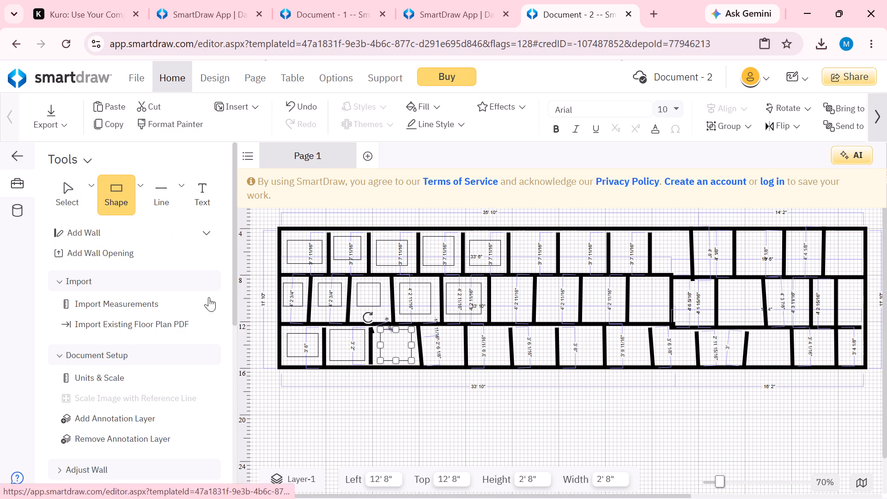
left_click(439, 346)
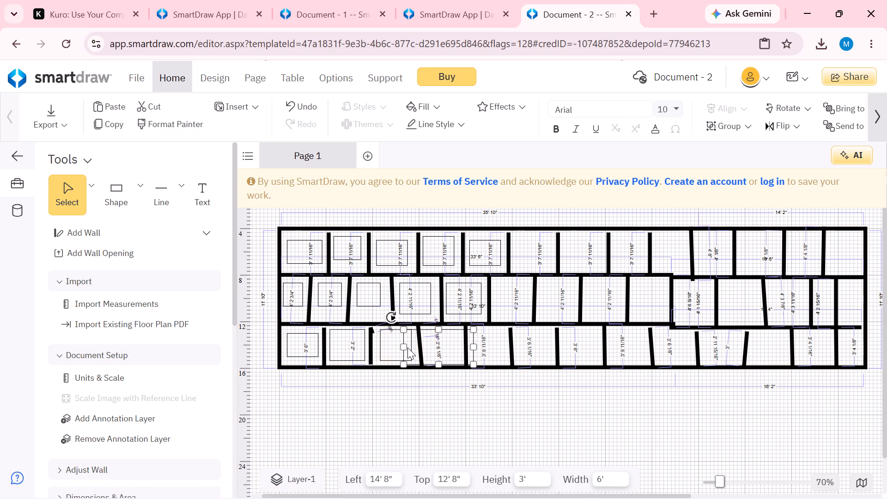
left_click_drag(406, 347, 426, 348)
left_click_drag(473, 347, 460, 346)
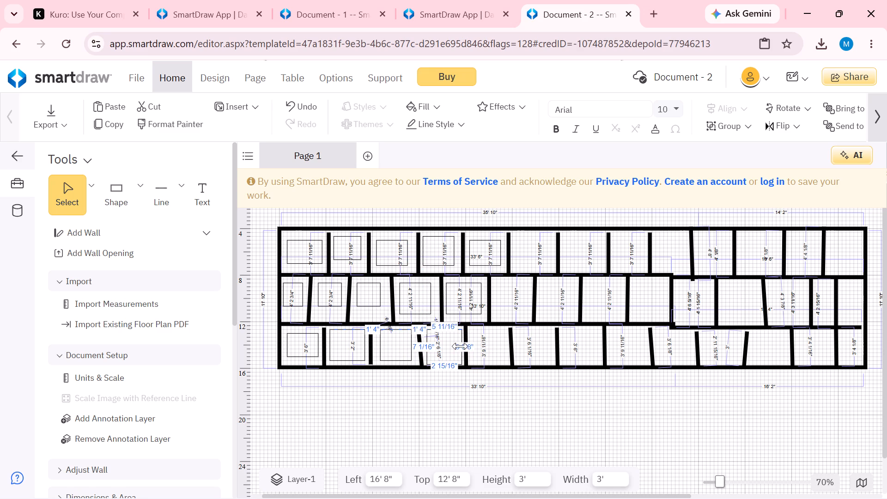
left_click_drag(460, 346, 460, 346)
left_click(444, 330)
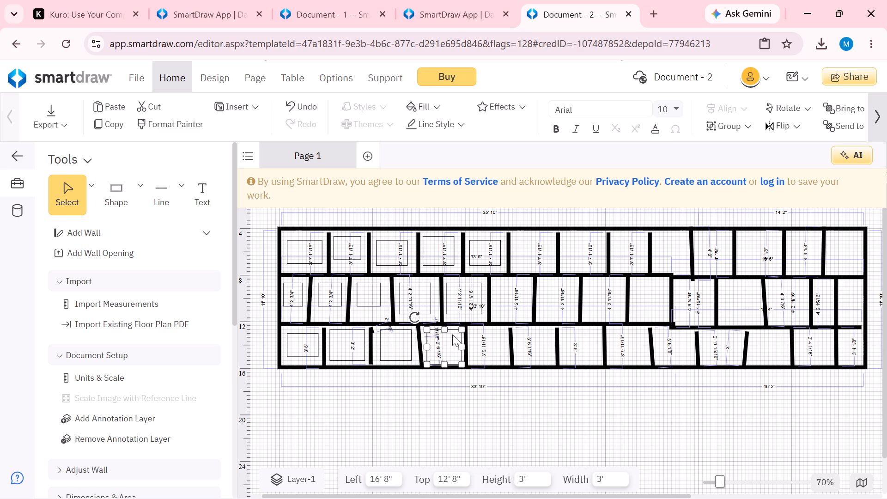
left_click(445, 362)
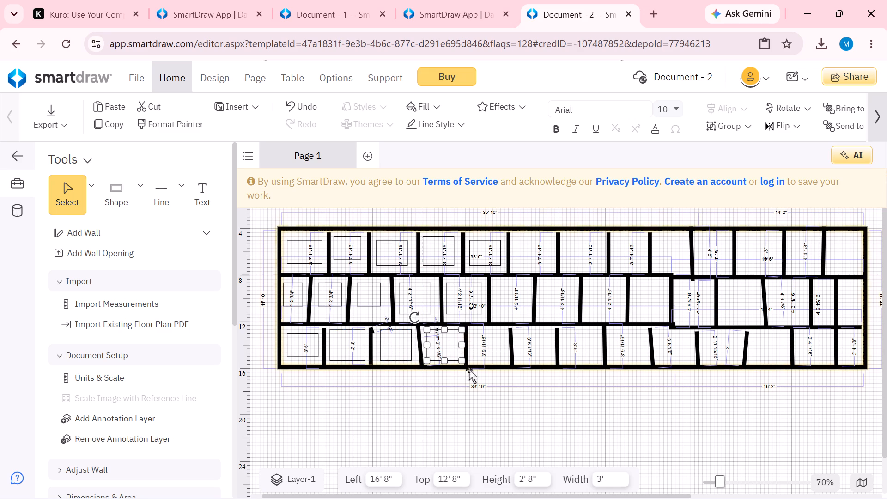
Place a rectangle shape in the bottom row's fifth room and resize it to 2' 4" wide and 2' 4" high.
left_click(135, 185)
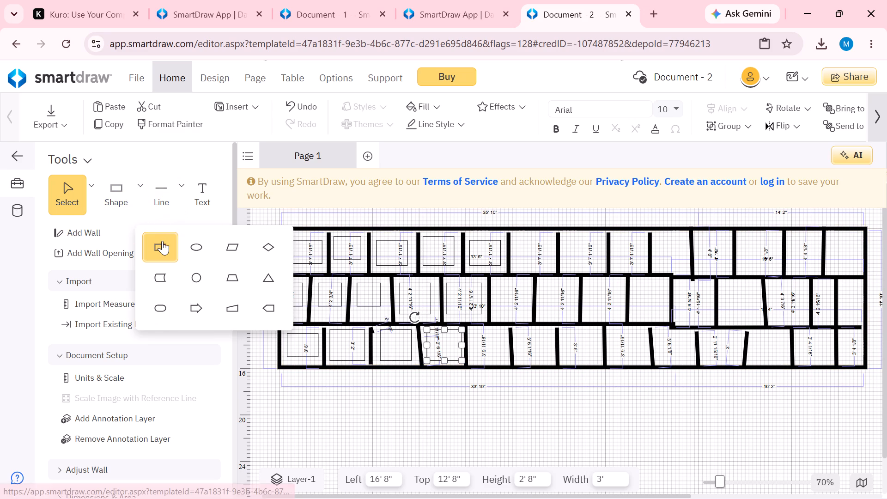
left_click(162, 241)
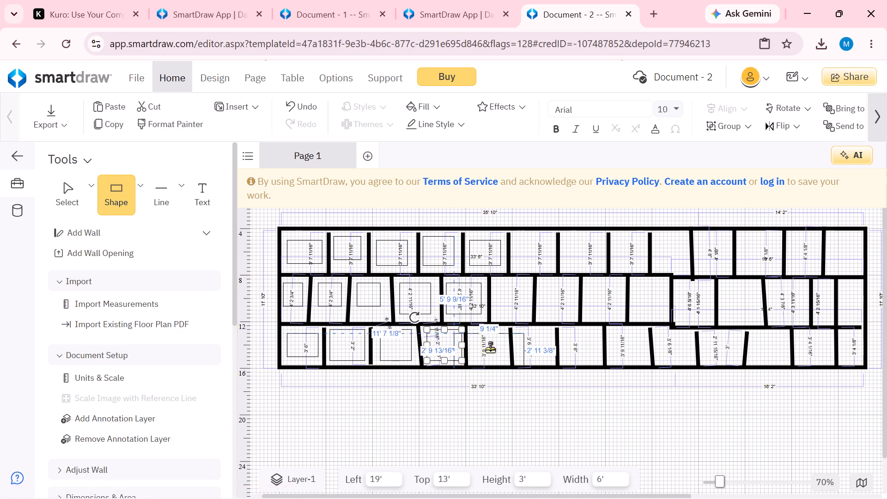
left_click(488, 345)
left_click_drag(453, 346, 465, 347)
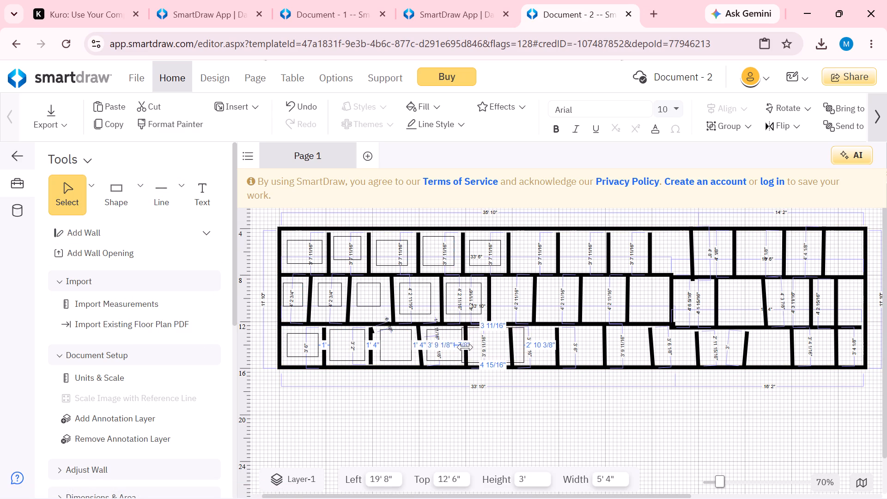
left_click_drag(465, 347, 474, 347)
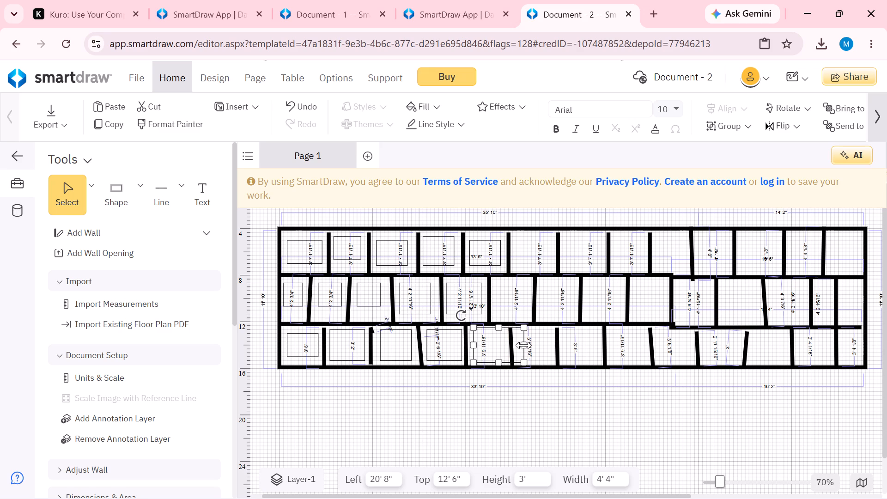
left_click_drag(524, 345, 503, 346)
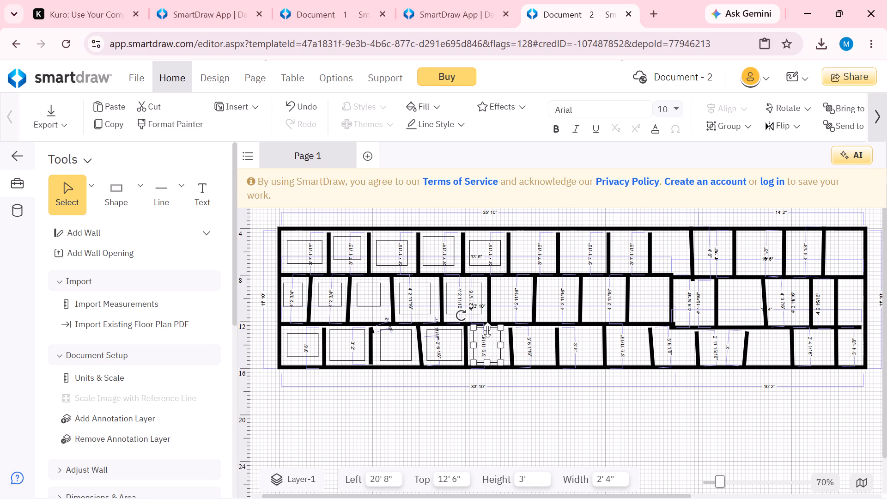
left_click(487, 330)
left_click(487, 361)
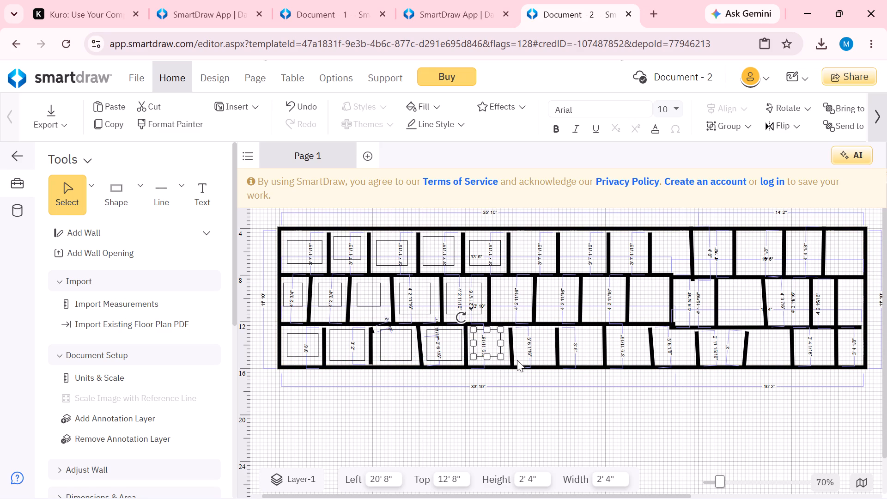
Place a rectangle shape in the middle row's sixth room and resize it to 2' 8" wide and 2' 8" high.
left_click(134, 184)
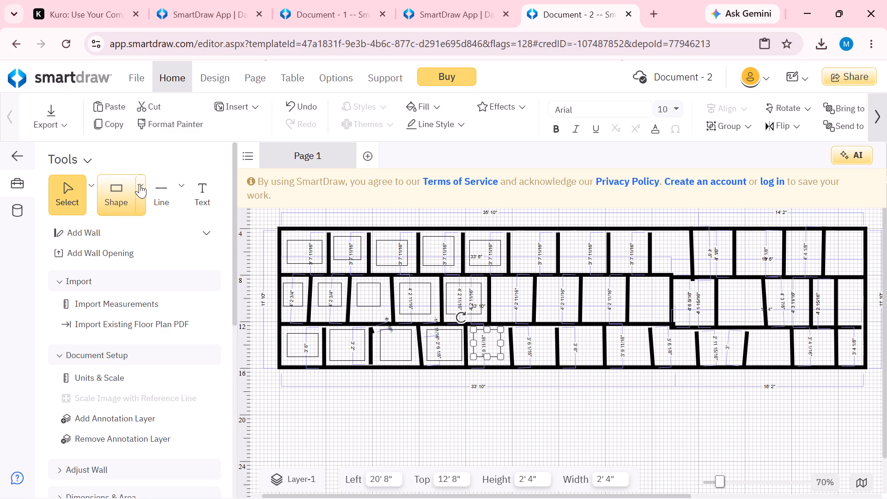
left_click(140, 184)
left_click(158, 248)
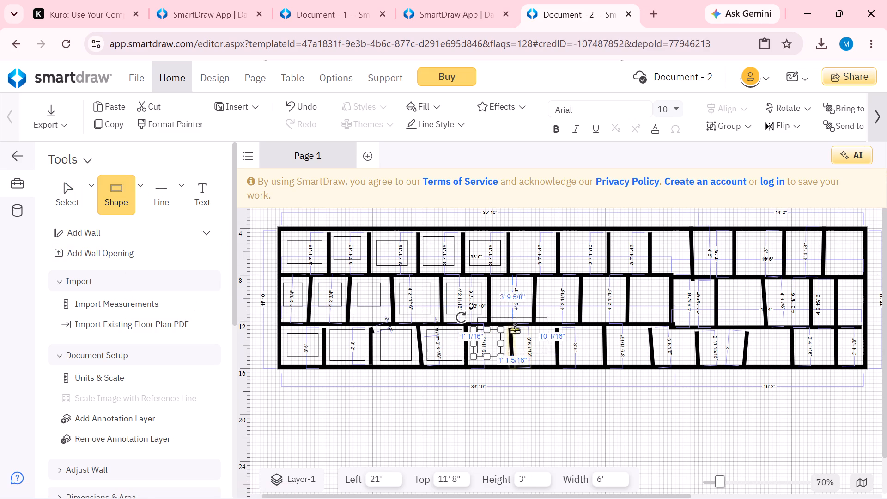
left_click(511, 297)
left_click_drag(477, 296, 493, 298)
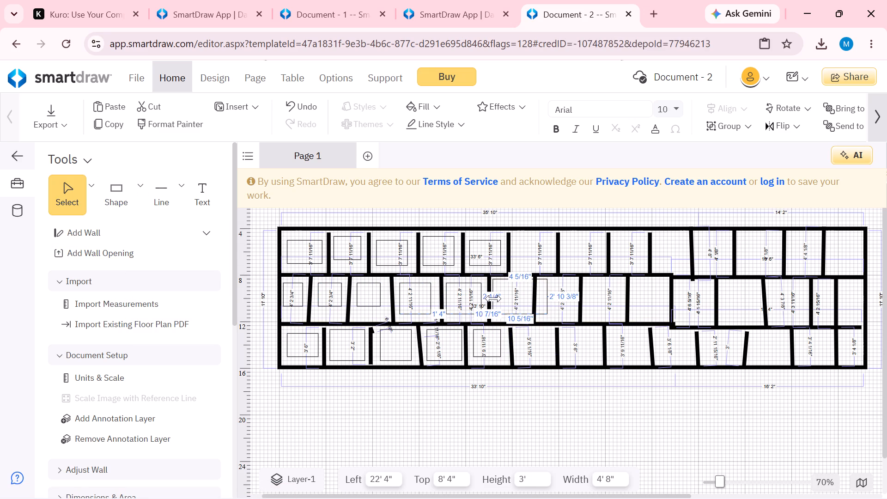
left_click_drag(493, 298, 496, 298)
left_click_drag(549, 297, 533, 298)
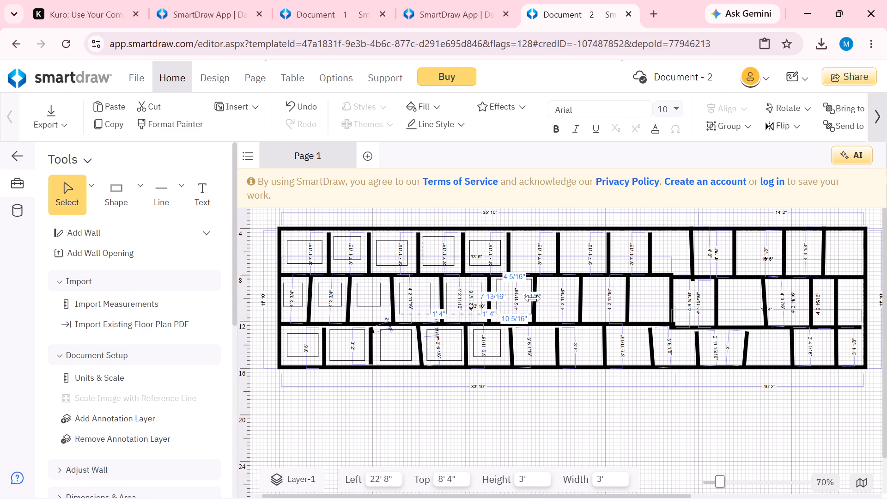
left_click_drag(533, 298, 528, 298)
left_click(511, 279)
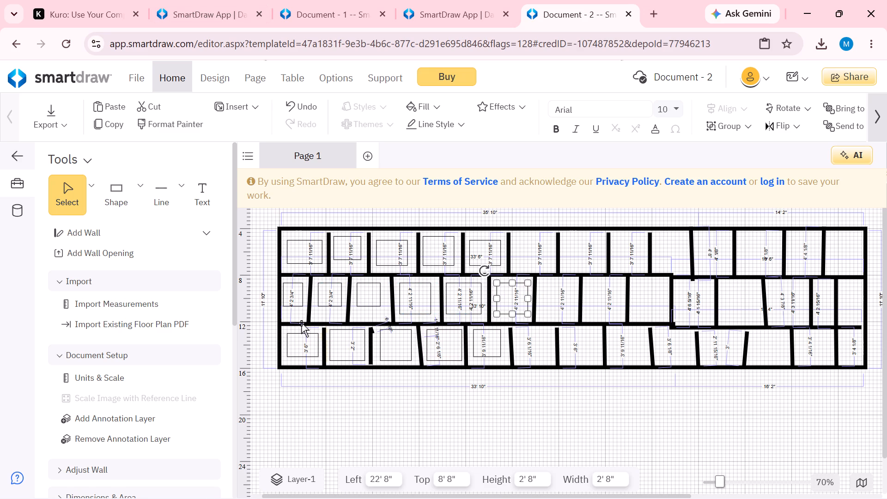
Place a rectangle shape in the top row's sixth room and resize it to 3' wide and 2' 6" high.
left_click(131, 179)
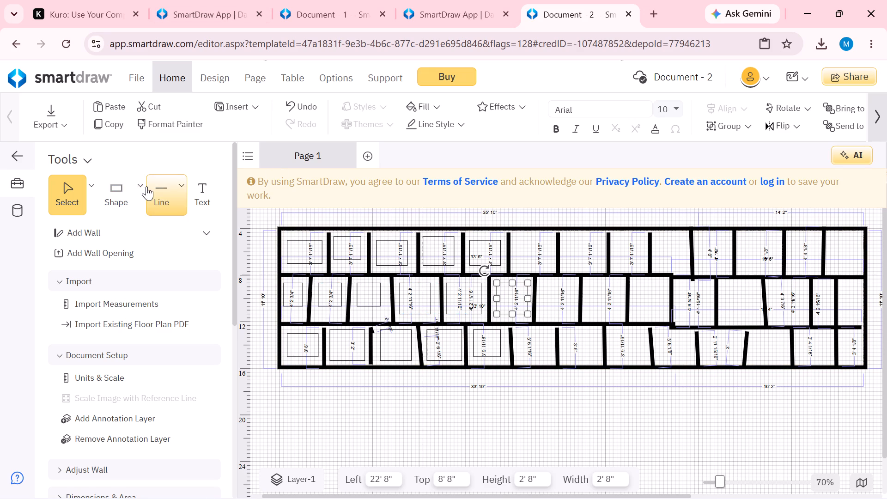
left_click(141, 184)
left_click(165, 243)
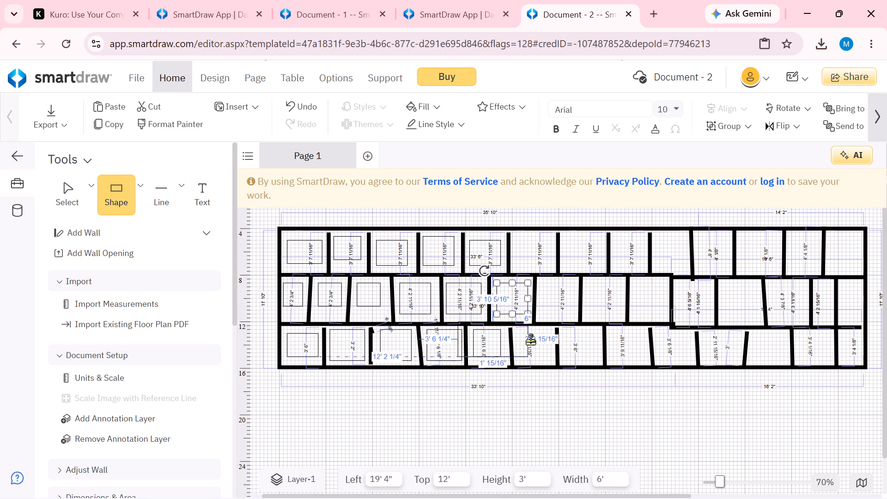
left_click(531, 247)
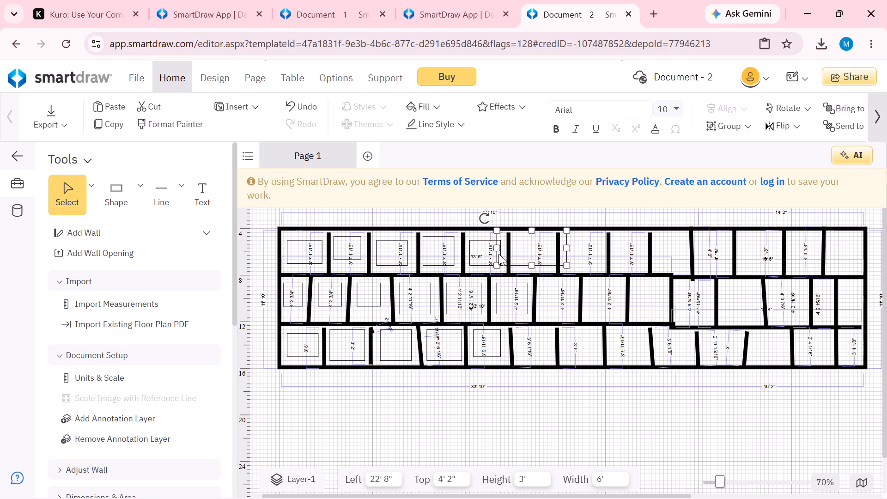
left_click_drag(497, 248, 515, 249)
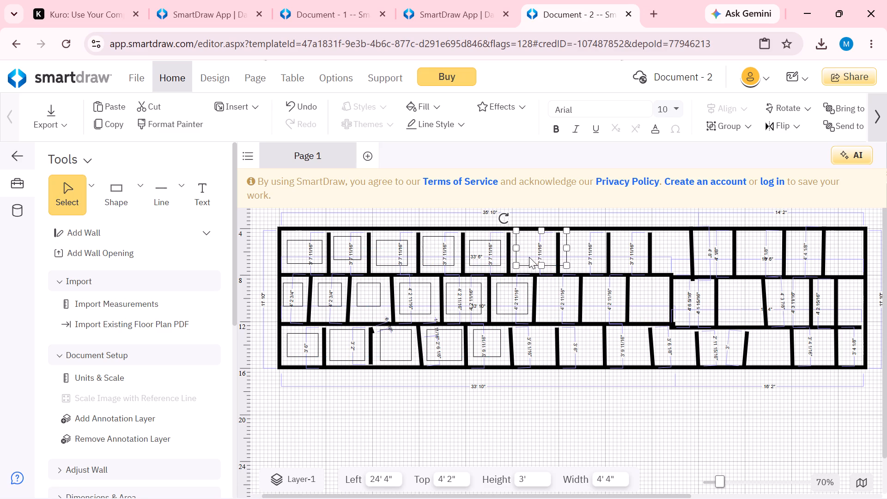
left_click_drag(568, 248, 550, 249)
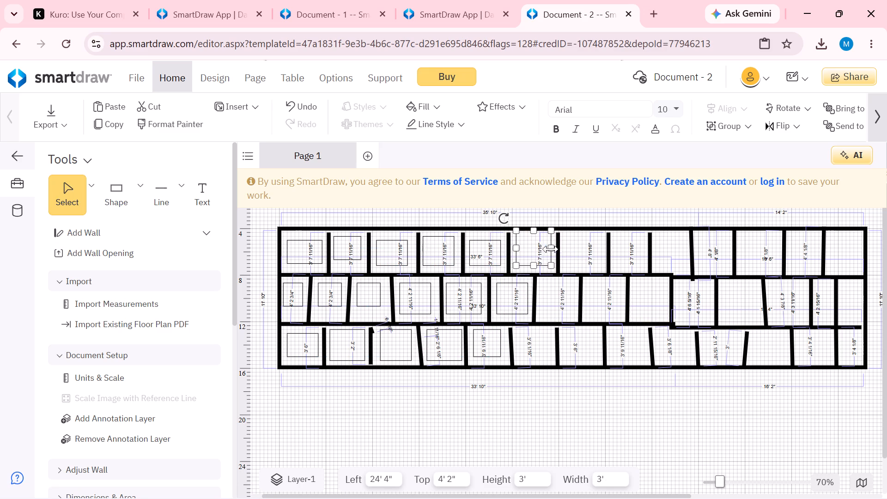
left_click(532, 231)
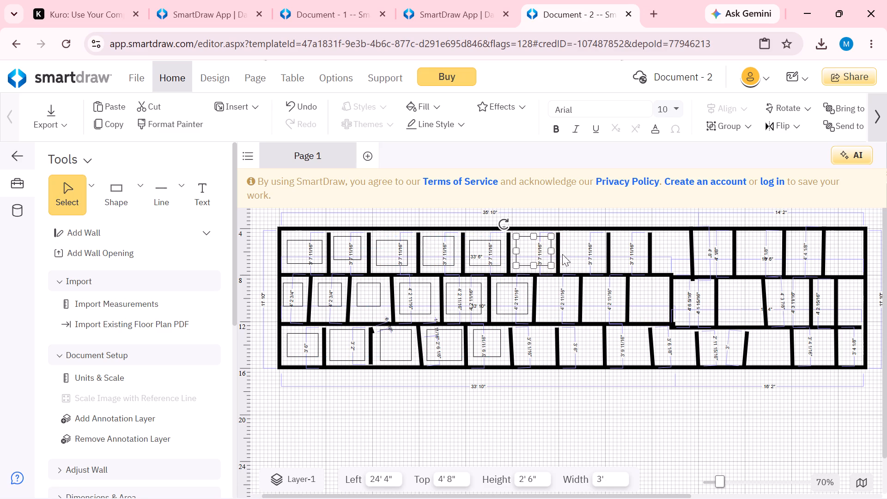
left_click(533, 266)
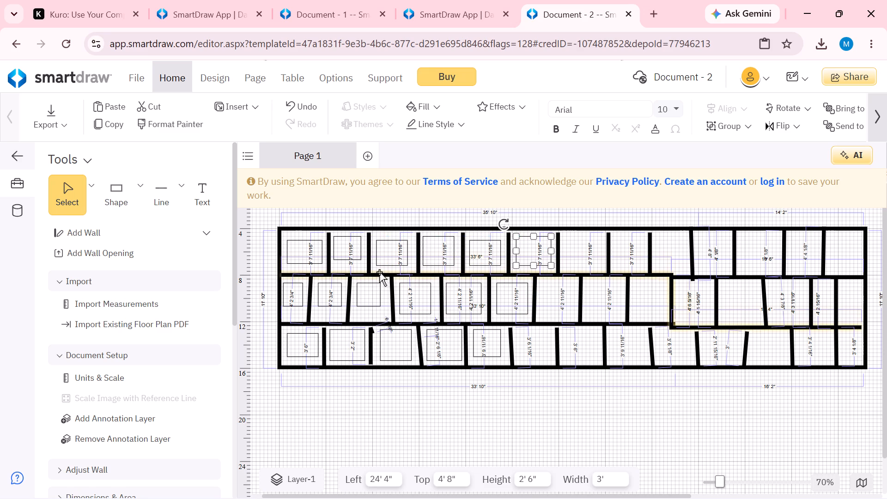
Place a rectangle shape in the middle row's seventh room and resize it to 3' wide and 2' 10" high.
left_click(140, 184)
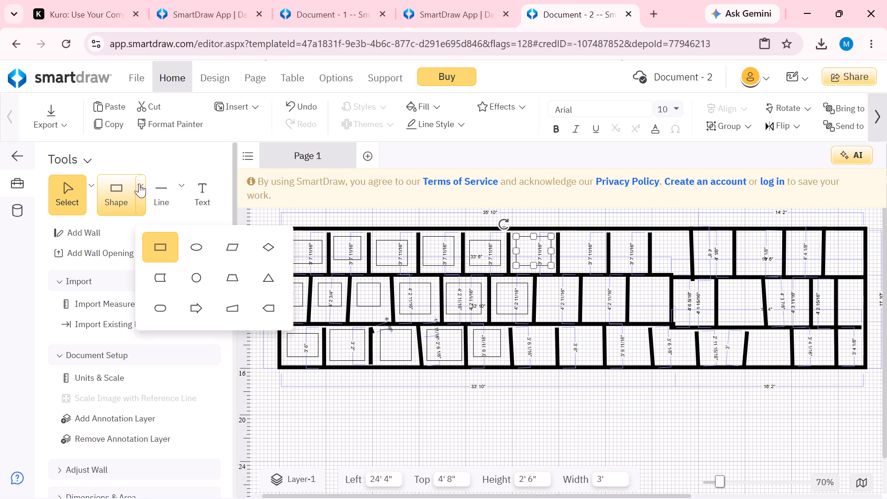
left_click(154, 245)
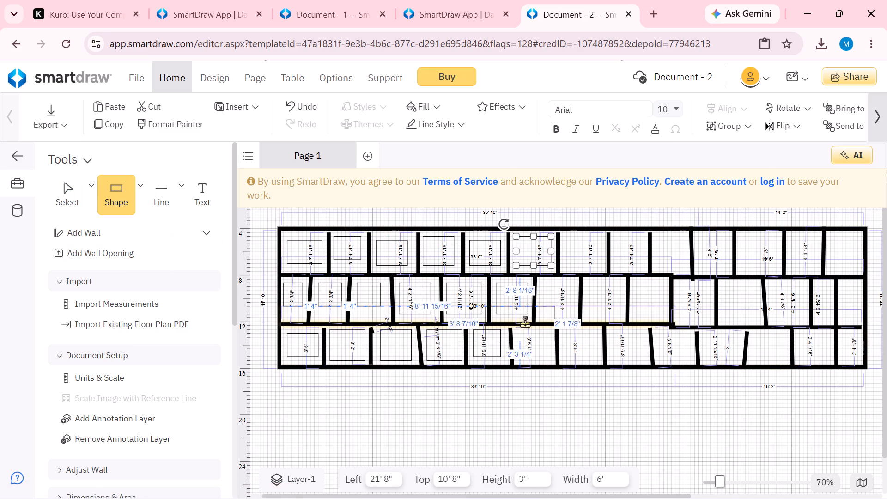
left_click(556, 298)
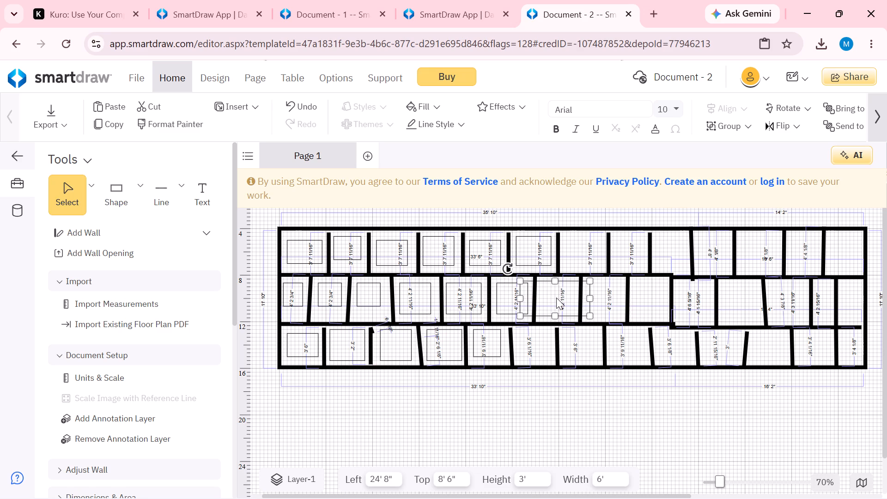
left_click_drag(521, 298, 528, 300)
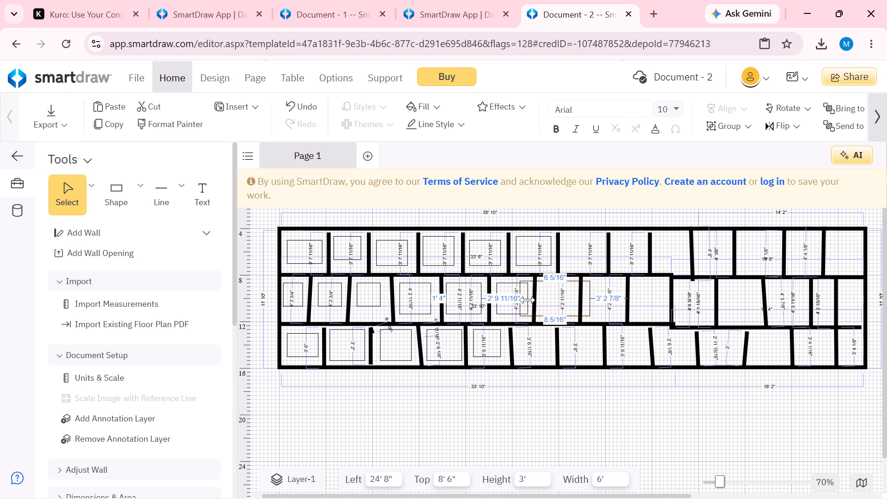
left_click_drag(528, 300, 541, 299)
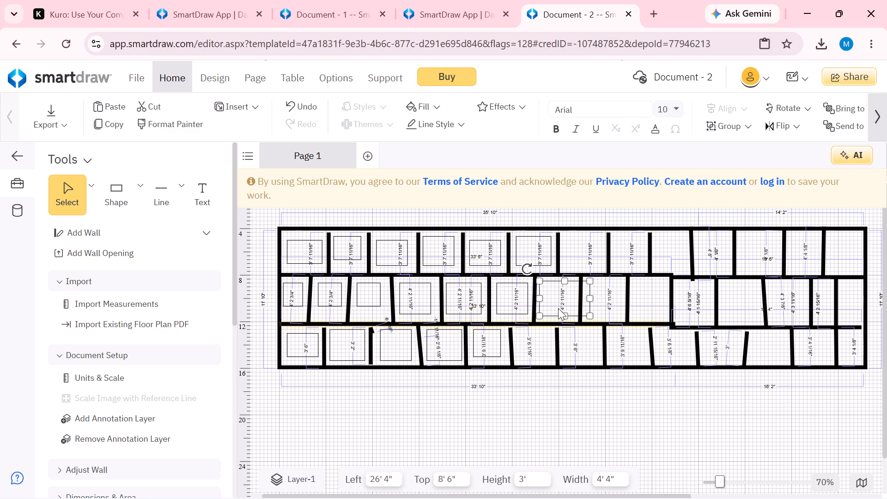
left_click_drag(589, 300, 572, 299)
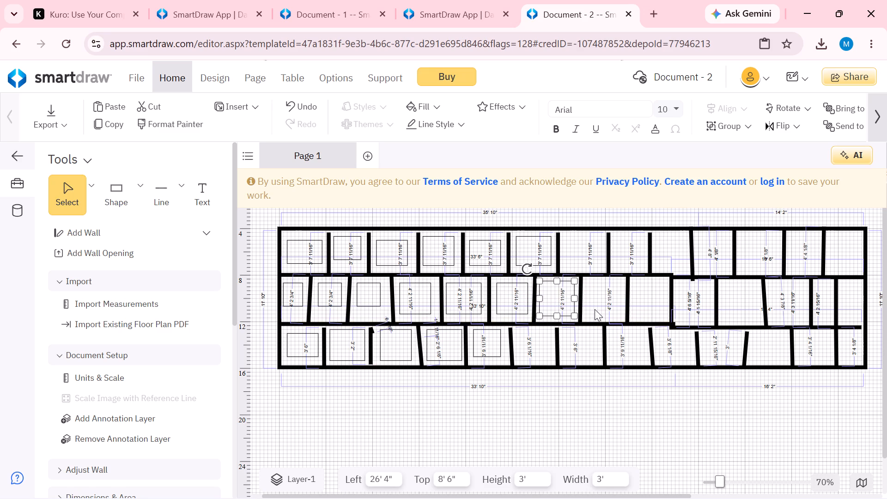
left_click(558, 280)
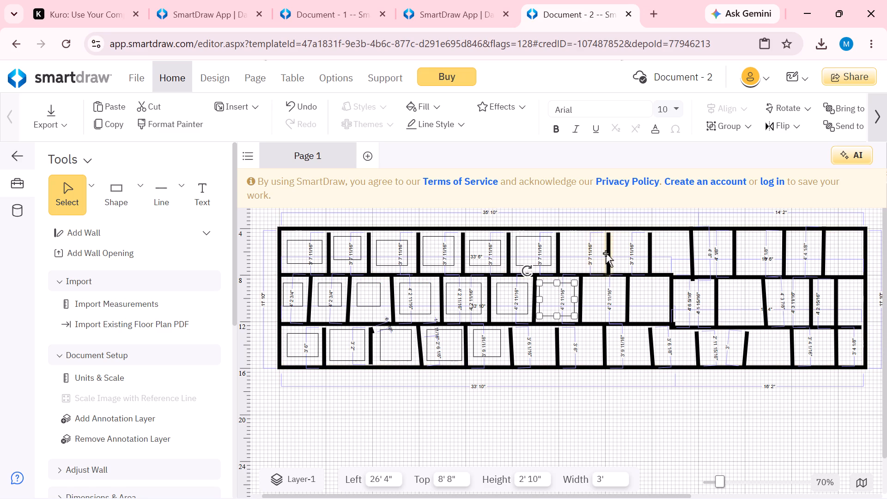
Place a rectangle shape in the top row's seventh room and resize it to 3' 4" wide and 2' 6" high.
left_click(133, 183)
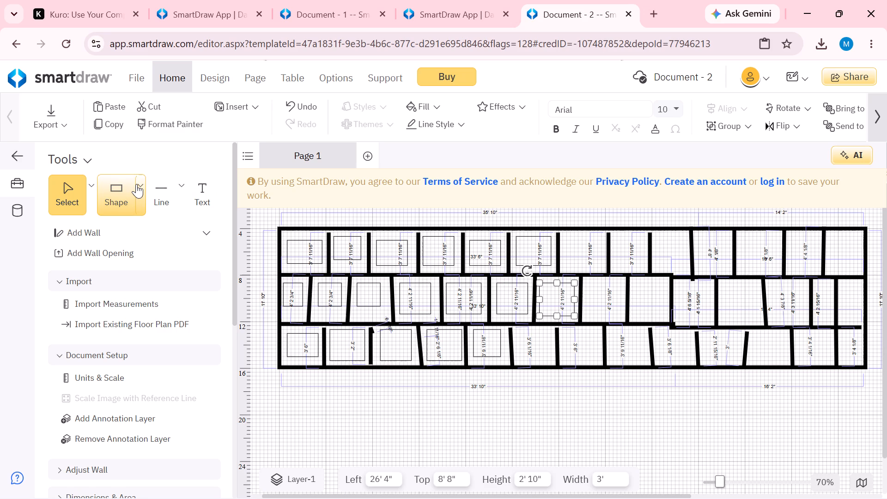
left_click(136, 184)
left_click(162, 246)
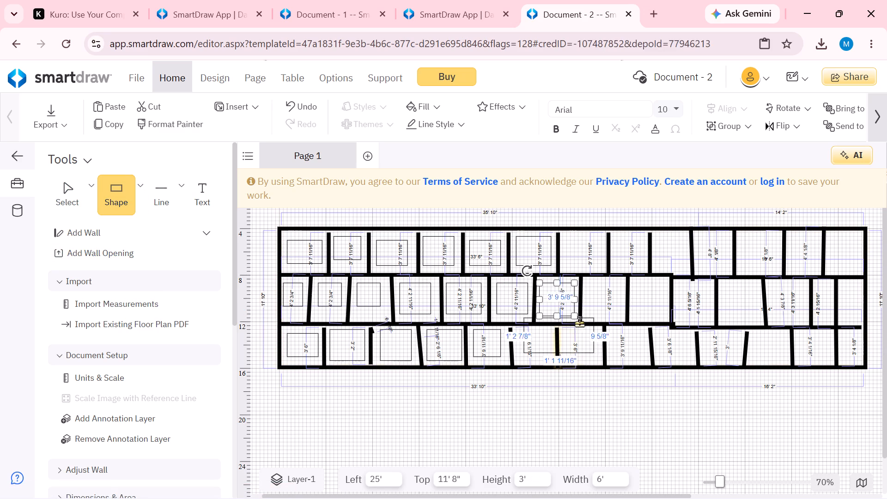
left_click(585, 250)
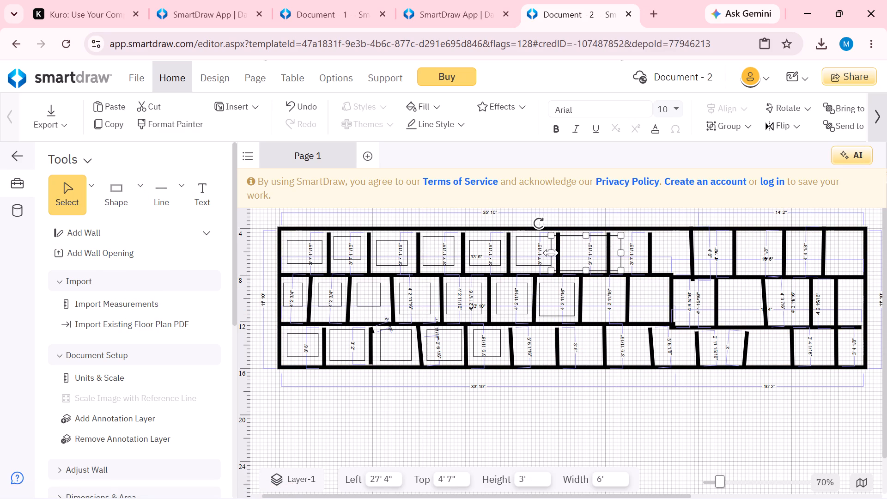
left_click_drag(551, 253, 562, 255)
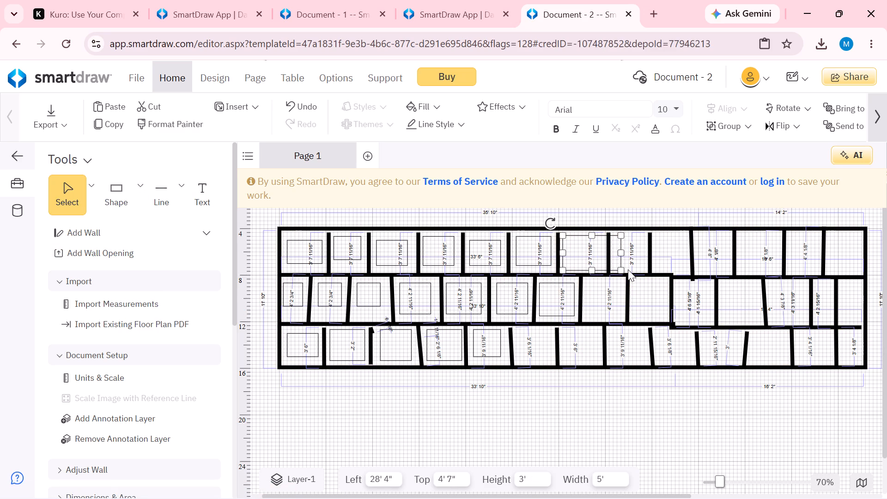
left_click_drag(620, 254, 600, 253)
left_click(583, 235)
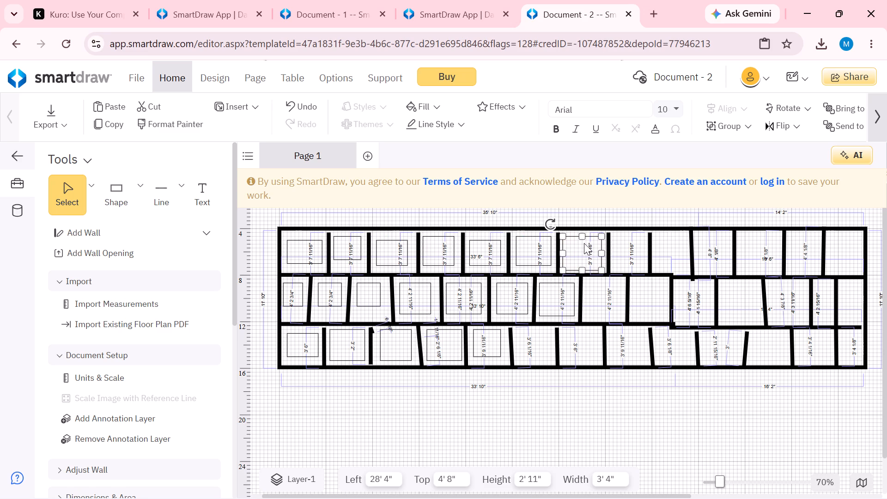
left_click(582, 268)
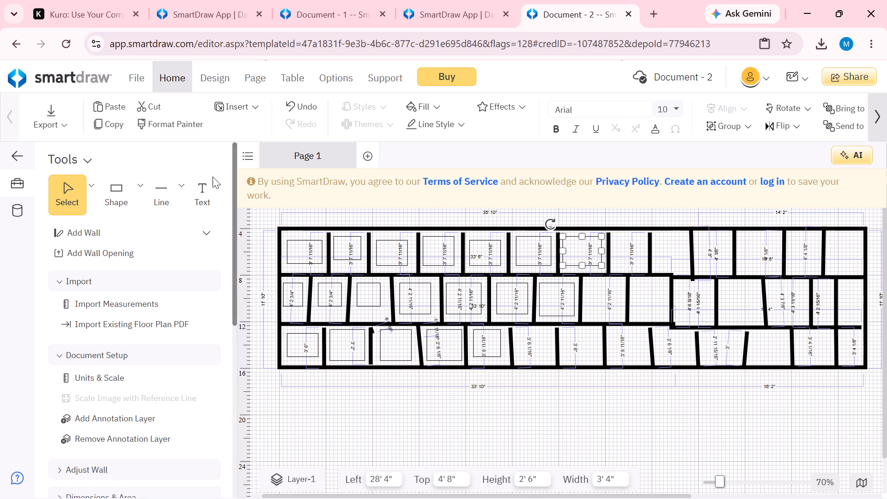
Place a rectangle shape in the bottom row's sixth room and resize it to 2' 8" wide and 2' 4" high.
left_click(129, 192)
left_click(140, 188)
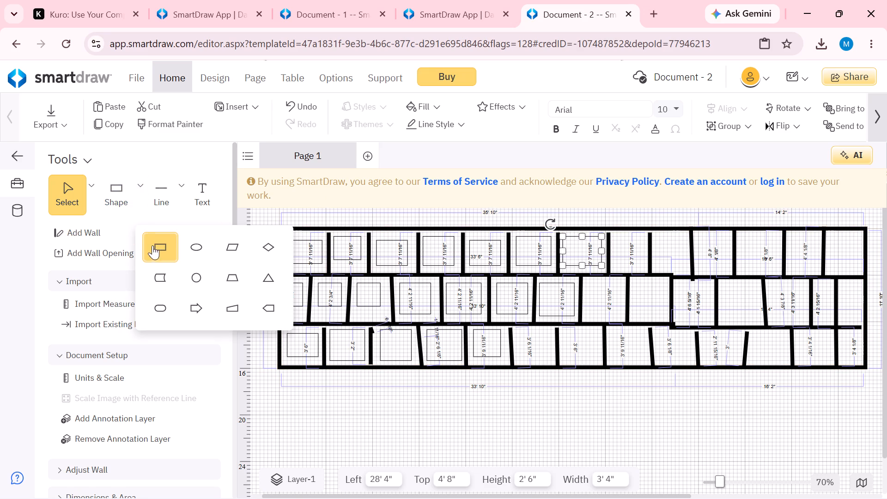
left_click(158, 246)
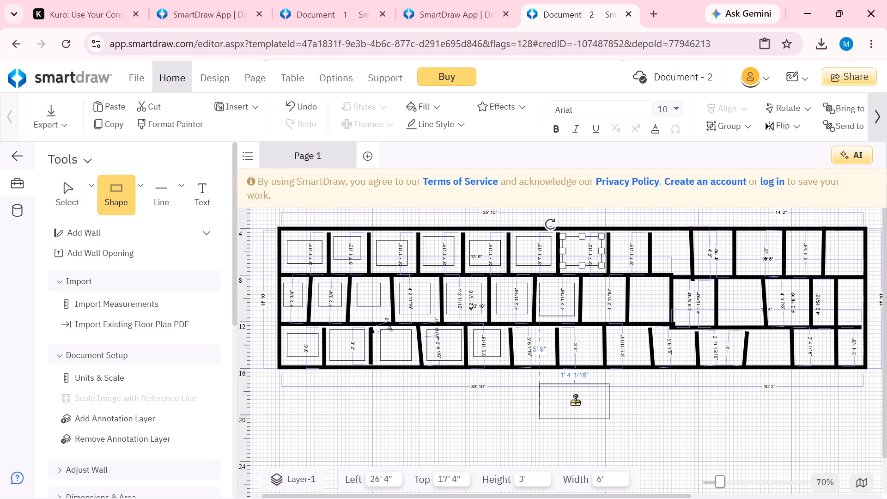
left_click(539, 347)
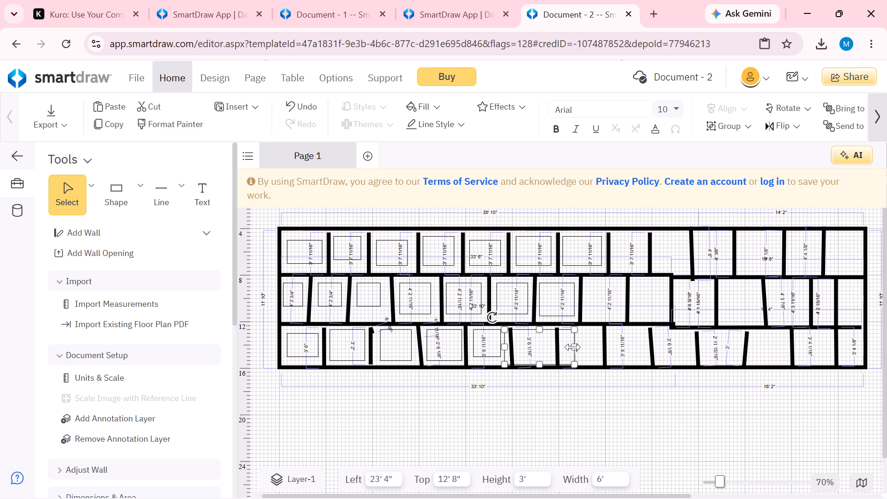
left_click_drag(573, 347, 552, 347)
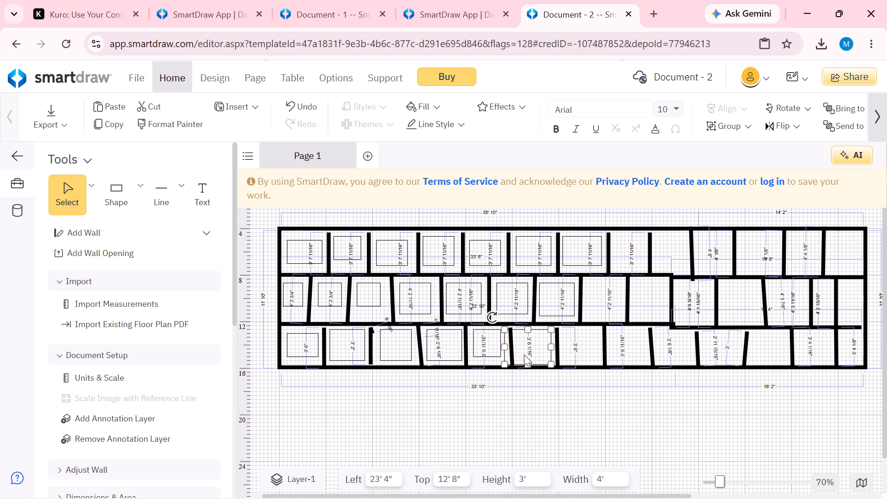
left_click_drag(506, 348, 519, 347)
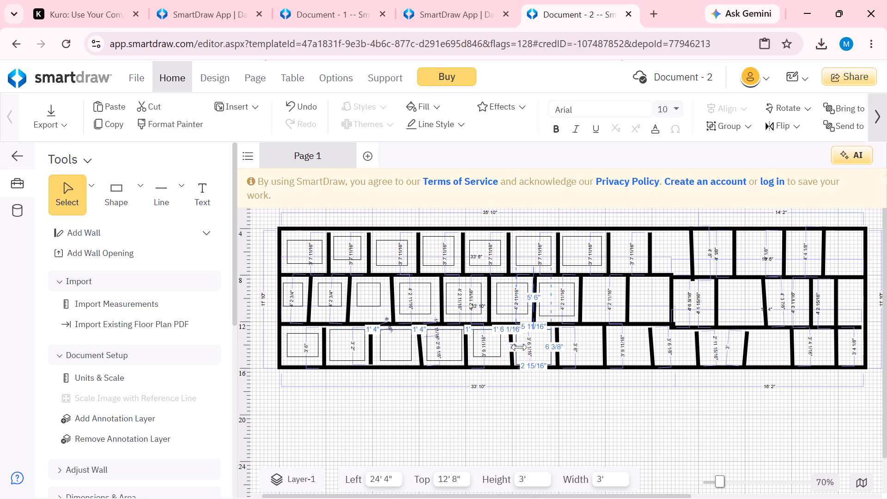
left_click_drag(519, 347, 520, 347)
left_click_drag(536, 365, 535, 359)
left_click(536, 329)
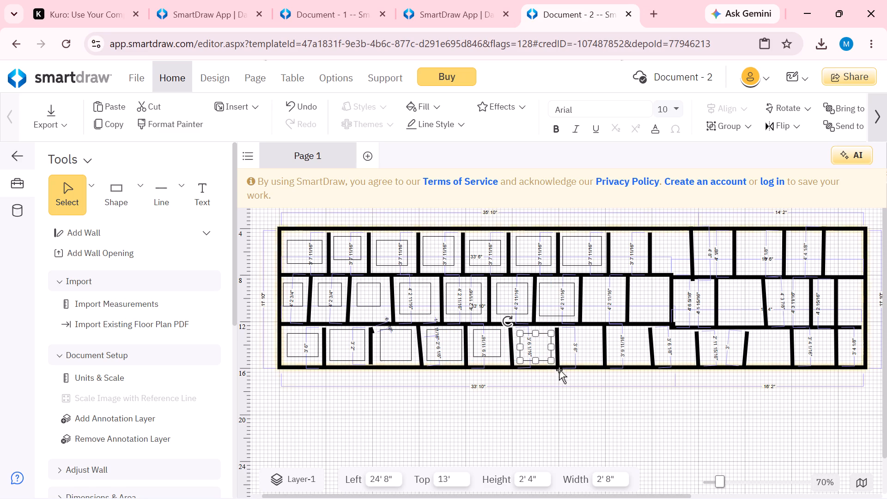
Place a rectangle shape in the bottom row's seventh room and resize it to 3' wide and 2' 4" high.
left_click(137, 188)
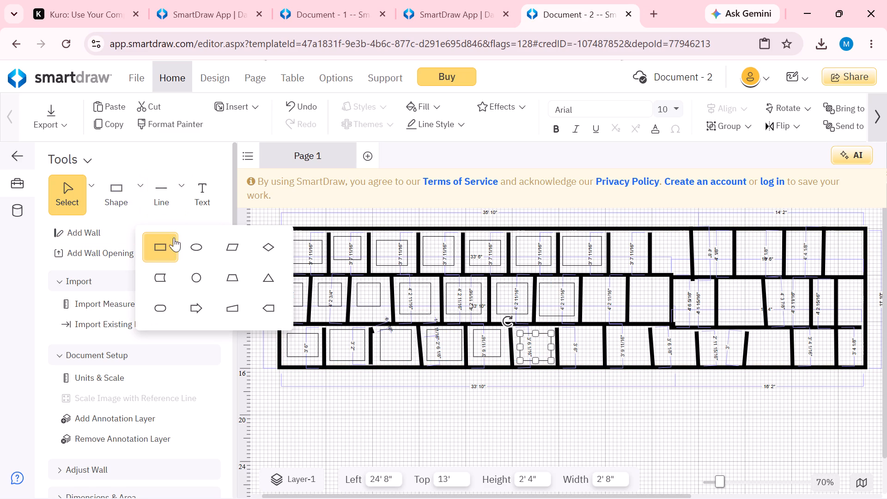
left_click(158, 244)
left_click(576, 344)
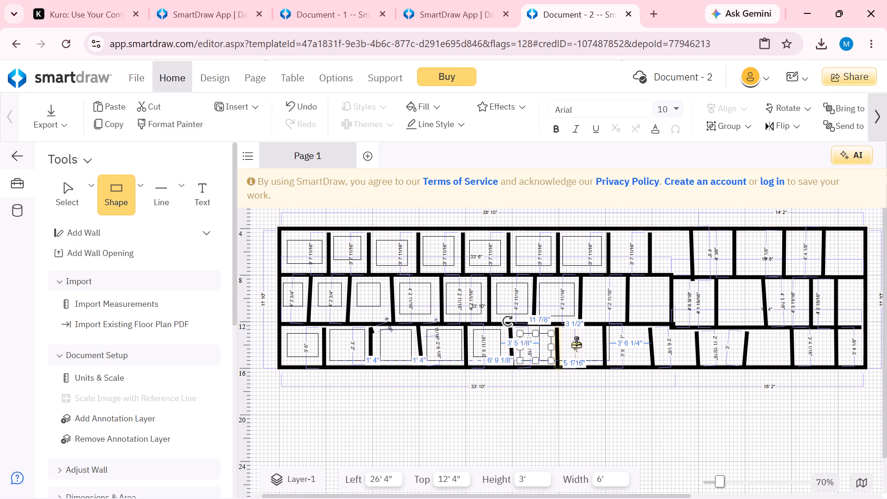
left_click_drag(539, 344, 560, 345)
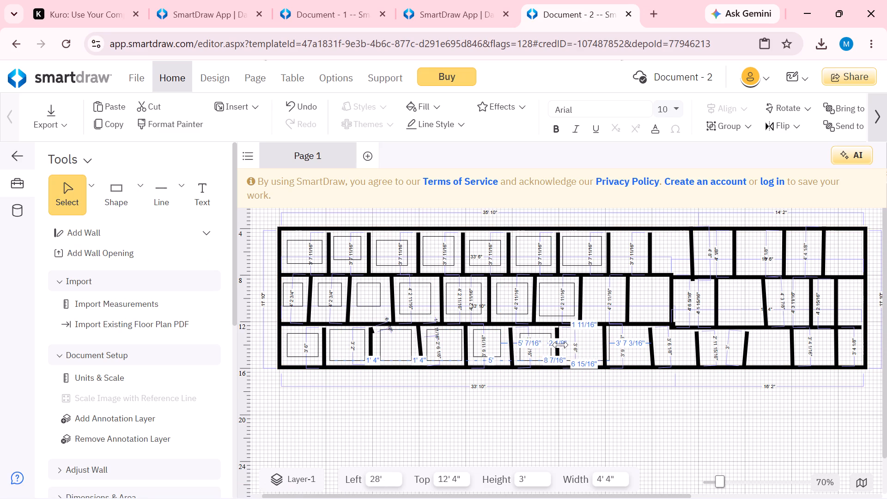
left_click_drag(560, 345, 561, 345)
left_click_drag(608, 342, 603, 342)
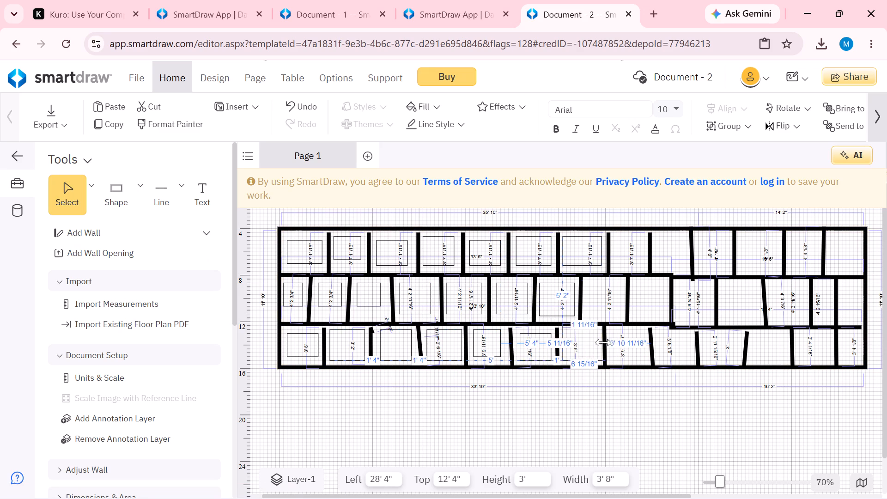
left_click_drag(603, 342, 597, 343)
left_click_drag(581, 326, 582, 330)
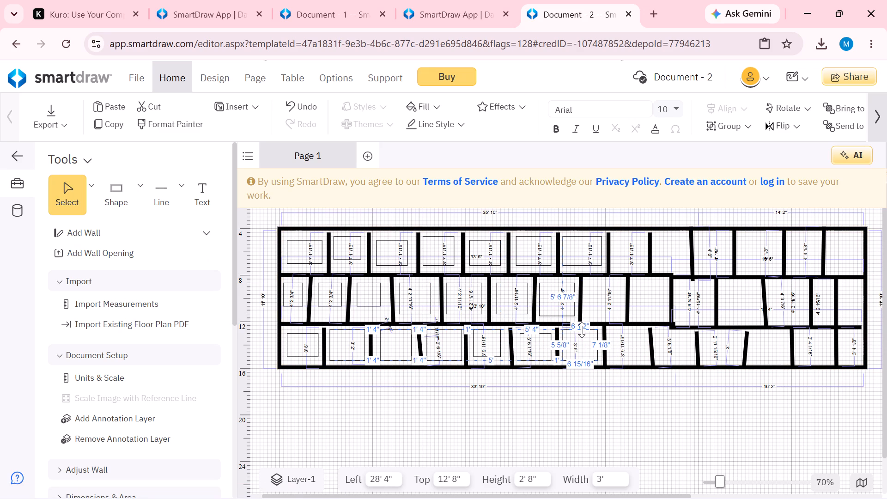
left_click_drag(582, 330, 582, 331)
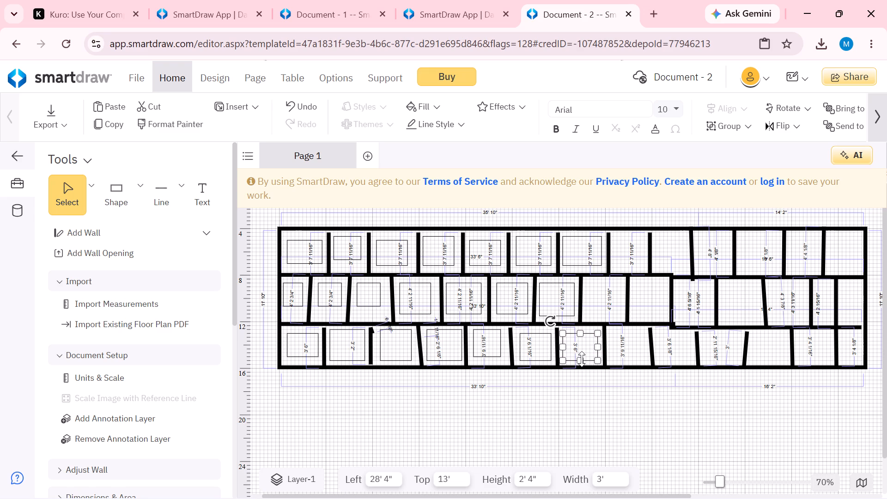
left_click(582, 359)
Place a rectangle shape in the middle row's eighth room and resize it to 3' wide and 2' 8" high.
left_click(138, 182)
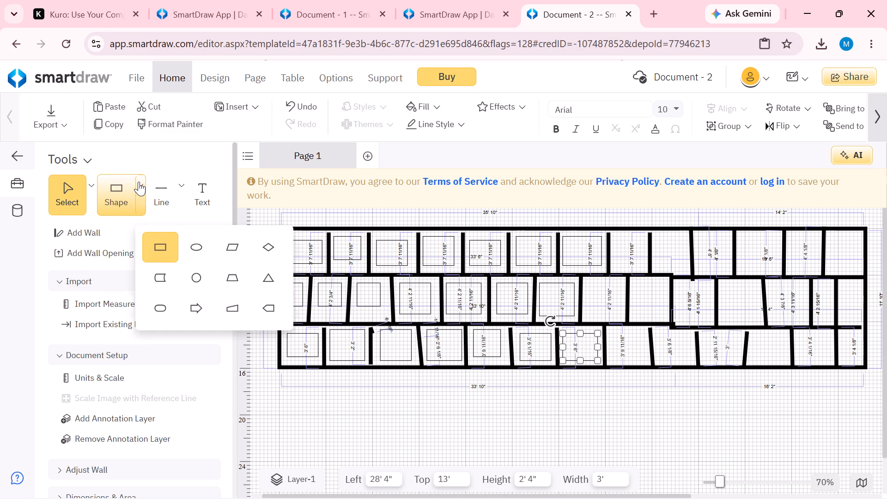
left_click(162, 249)
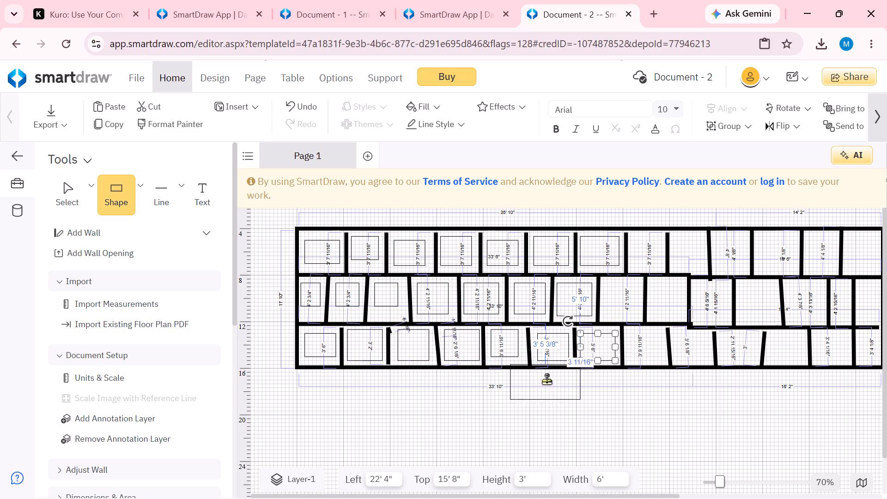
left_click(622, 295)
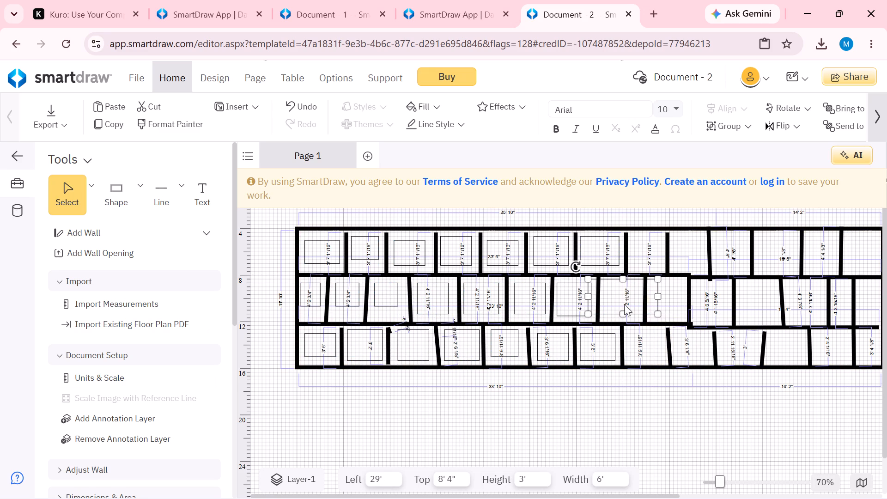
left_click_drag(659, 296, 652, 298)
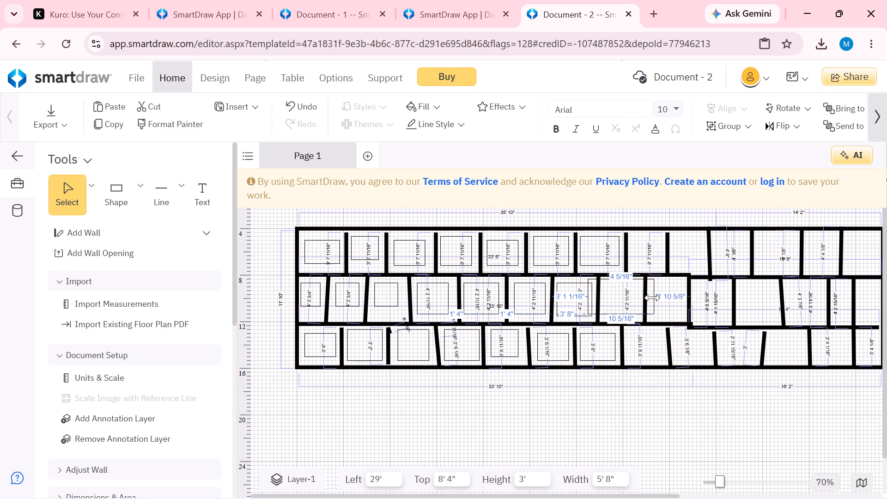
left_click_drag(652, 298, 638, 299)
left_click_drag(589, 296, 602, 297)
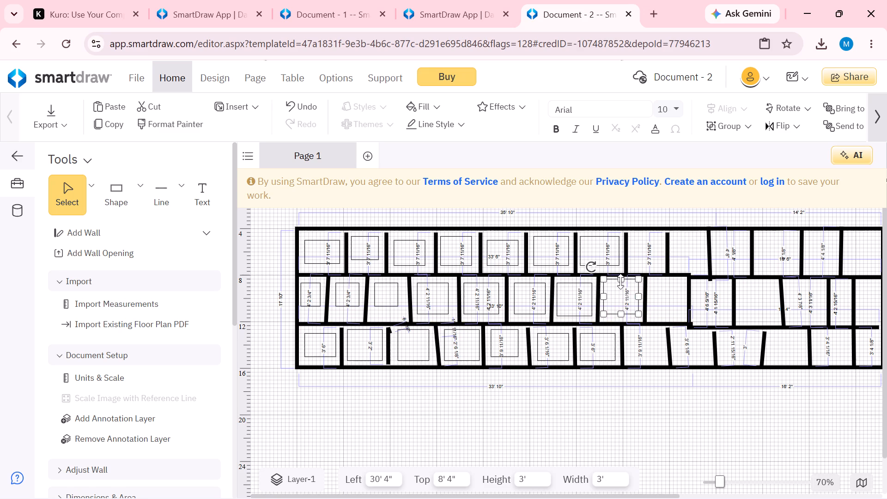
left_click(621, 280)
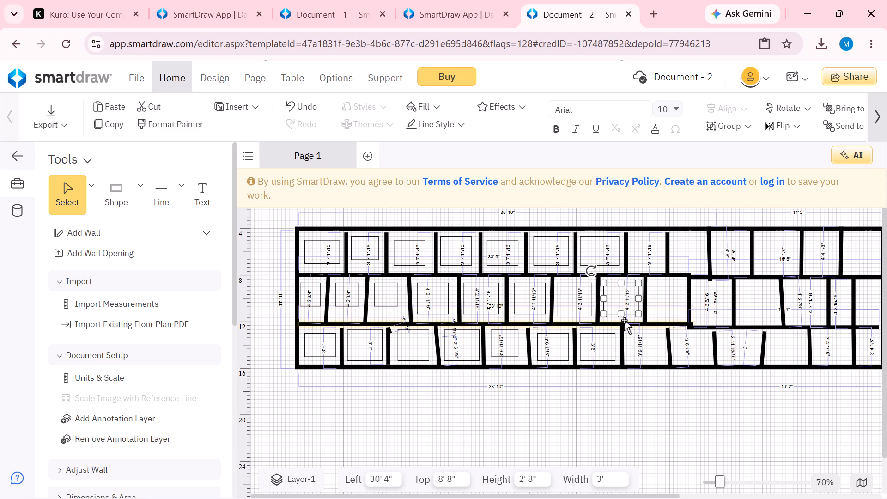
Place a rectangle shape in the bottom row's eighth room and resize it to 2' 4" wide and 2' 4" high.
left_click(133, 184)
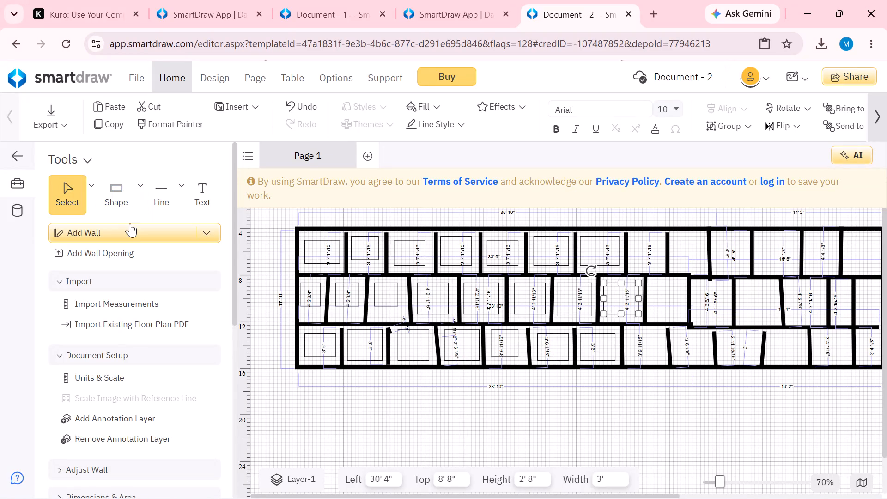
left_click(137, 187)
left_click(158, 245)
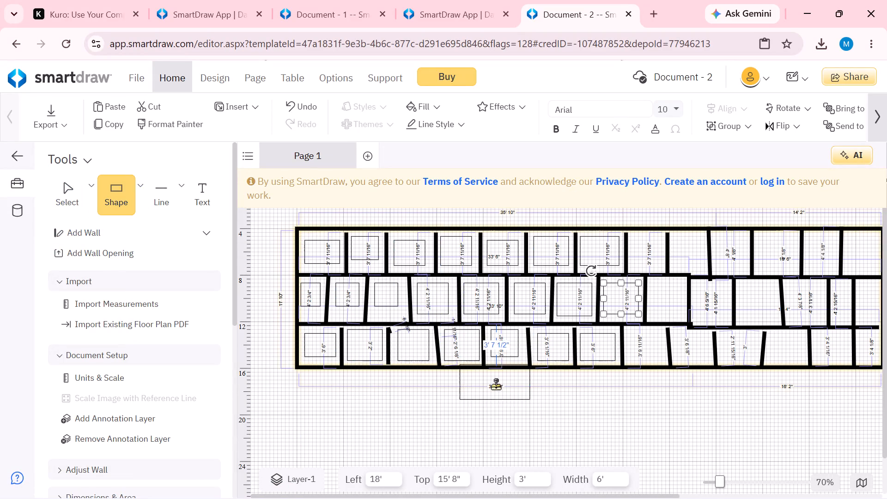
left_click(651, 343)
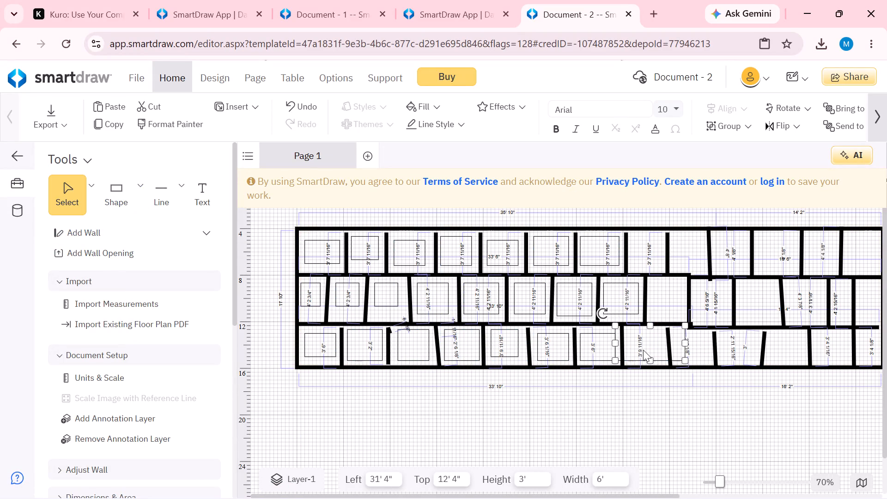
left_click_drag(617, 345, 629, 345)
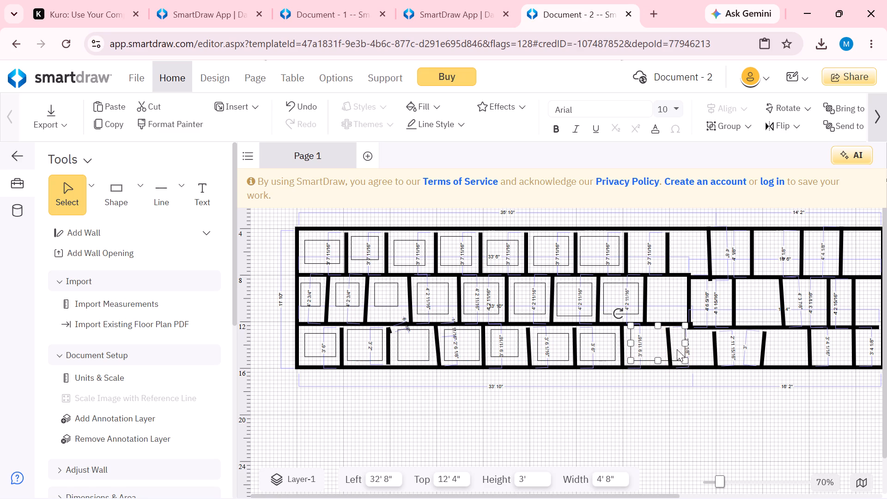
left_click(686, 342)
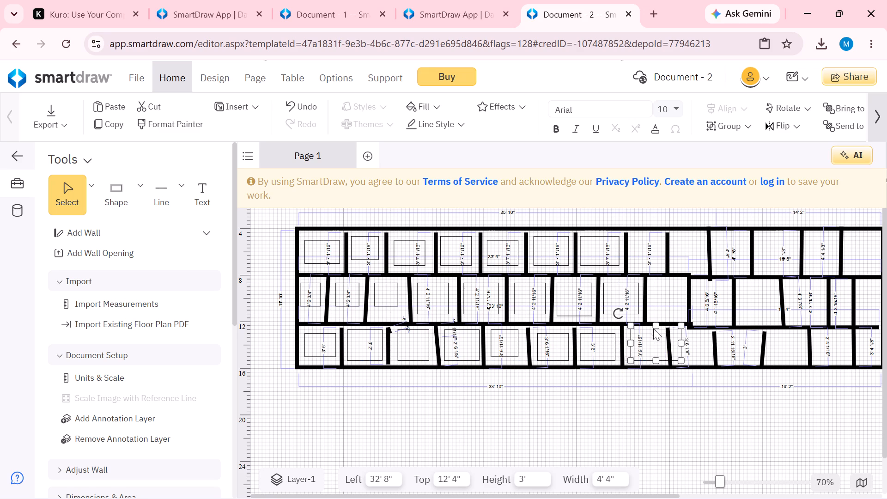
left_click(656, 324)
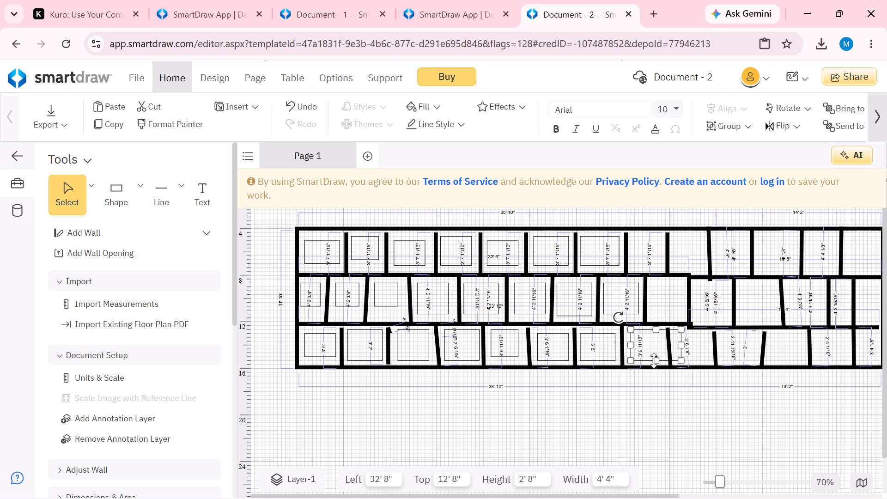
left_click(655, 360)
left_click_drag(680, 342, 677, 342)
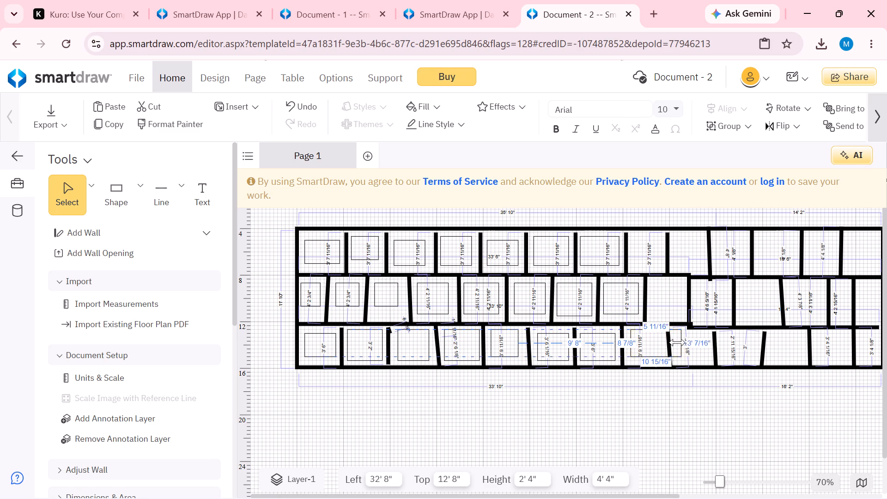
left_click_drag(677, 342, 659, 346)
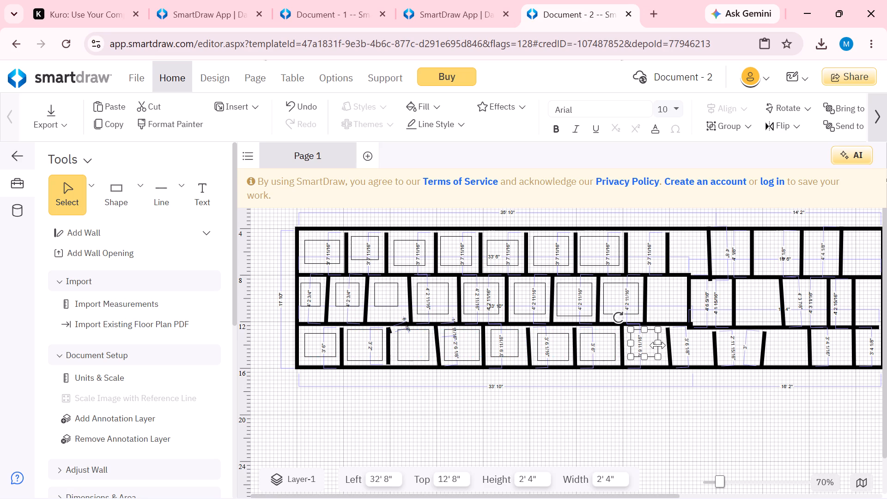
Place a rectangle shape in the top row's eighth room and resize it to 2' 4" wide and 2' 6" high.
left_click(124, 183)
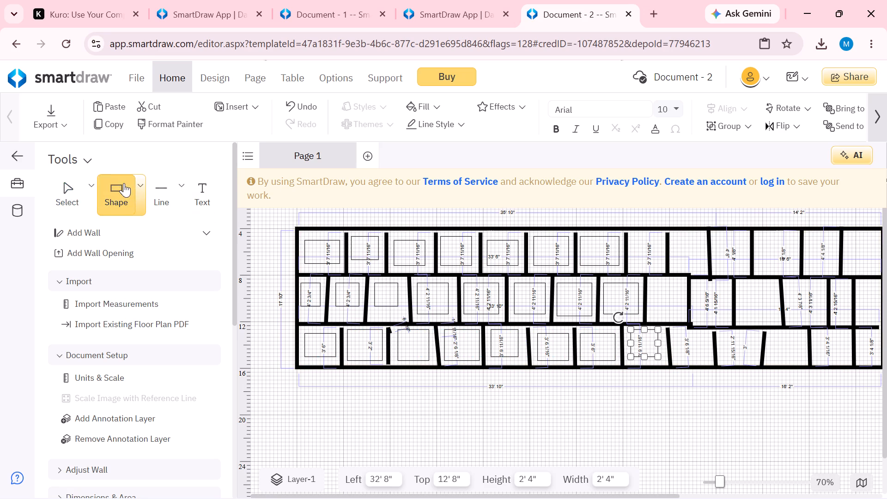
left_click(140, 183)
left_click(159, 245)
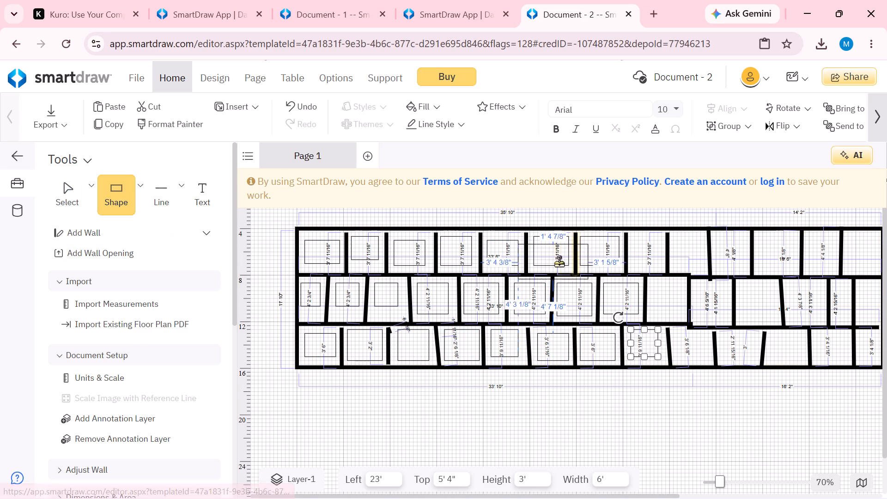
left_click(648, 249)
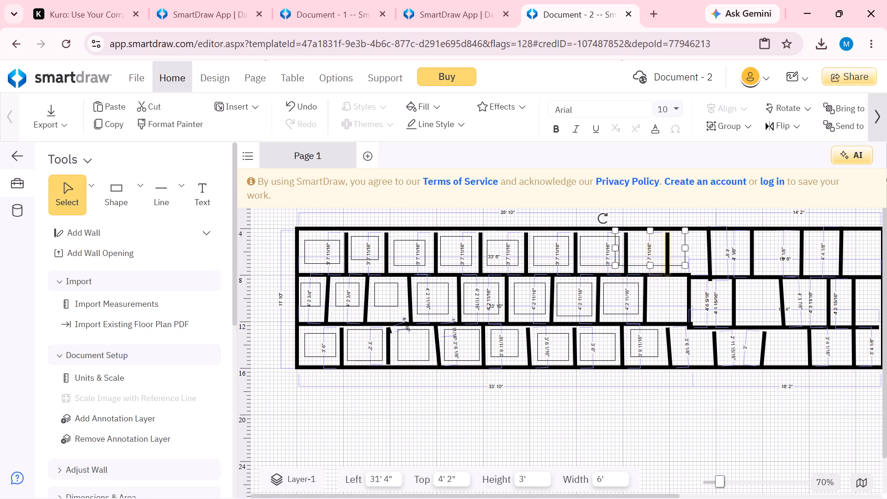
left_click_drag(616, 249, 629, 249)
left_click_drag(682, 247, 672, 249)
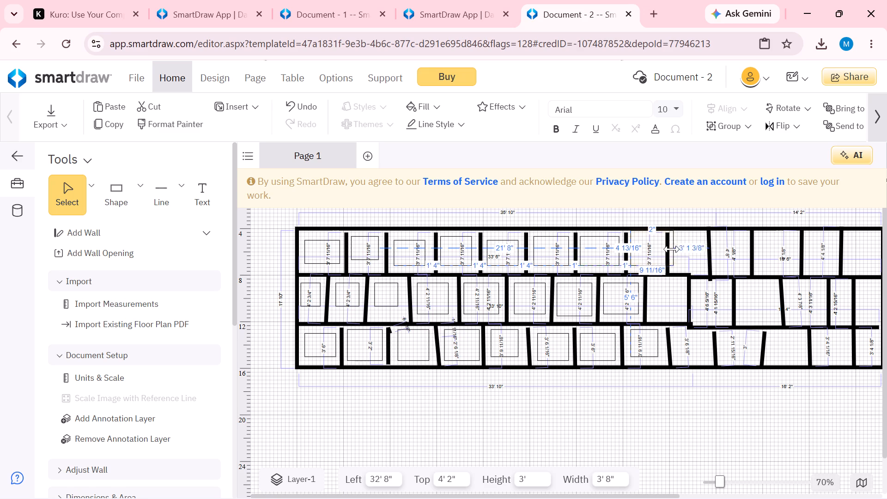
left_click_drag(672, 249, 661, 251)
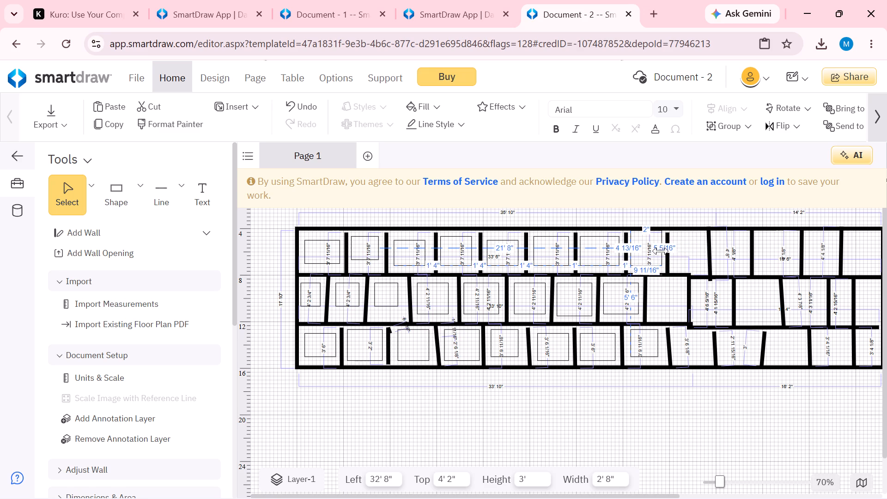
left_click_drag(661, 251, 659, 251)
left_click_drag(644, 230, 644, 234)
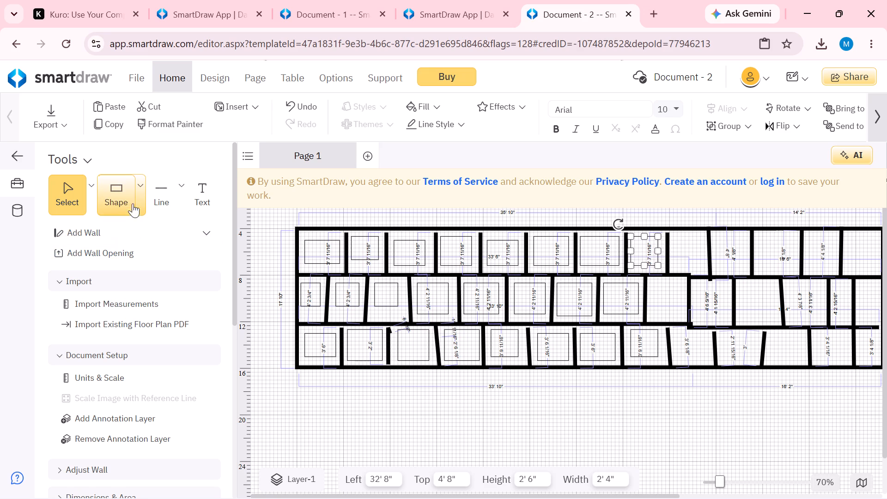
Place a rectangle shape in the top row's ninth room and resize it to 2' 8" wide and 2' 6" high.
left_click(138, 183)
left_click(157, 248)
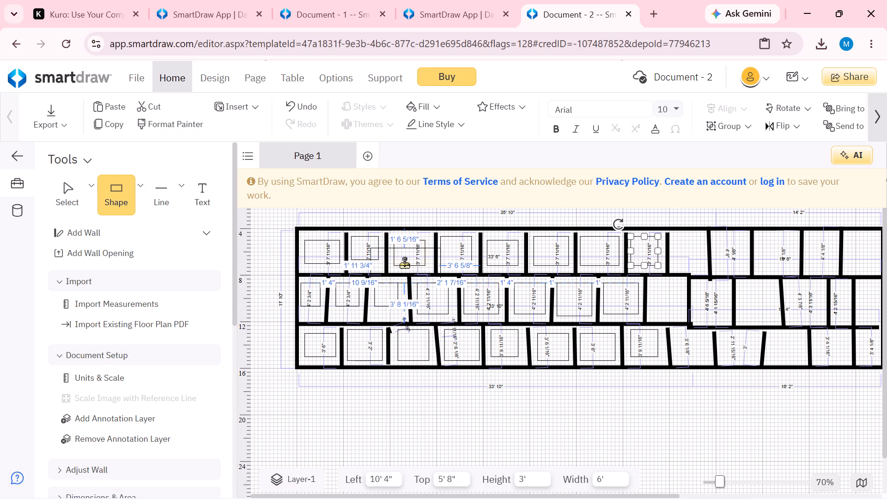
left_click(683, 249)
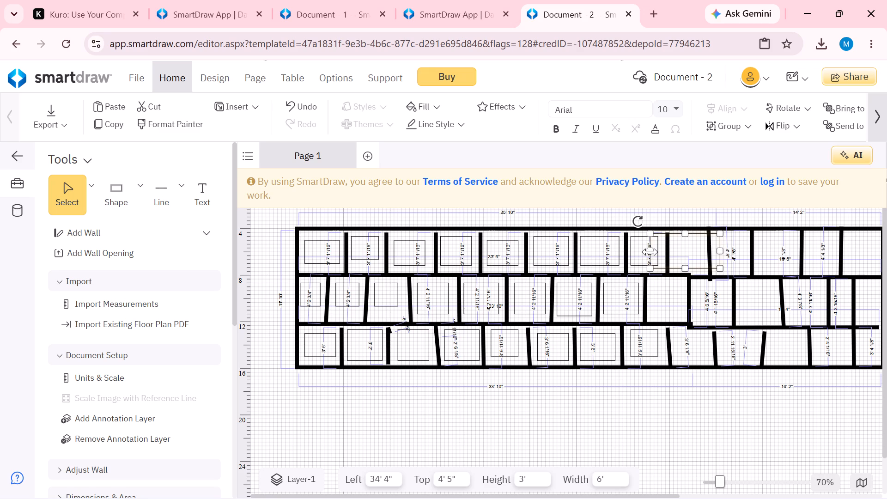
left_click_drag(650, 252, 672, 251)
left_click_drag(720, 251, 703, 251)
left_click(688, 233)
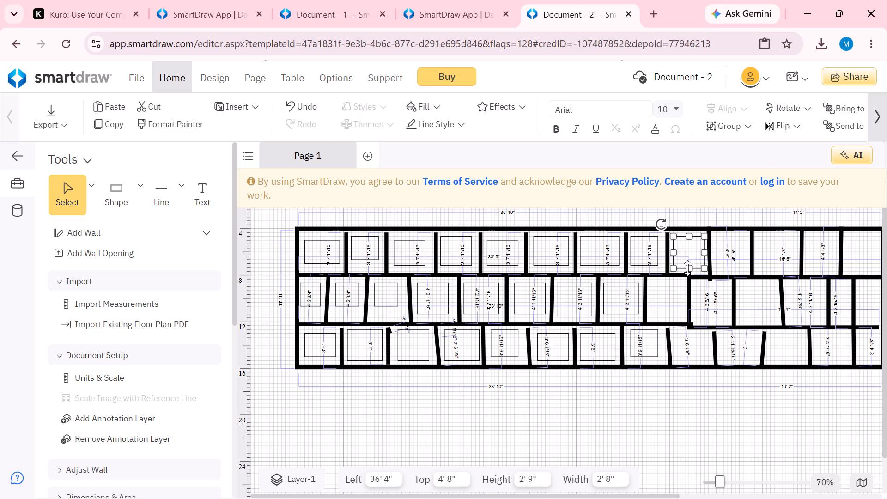
left_click(687, 268)
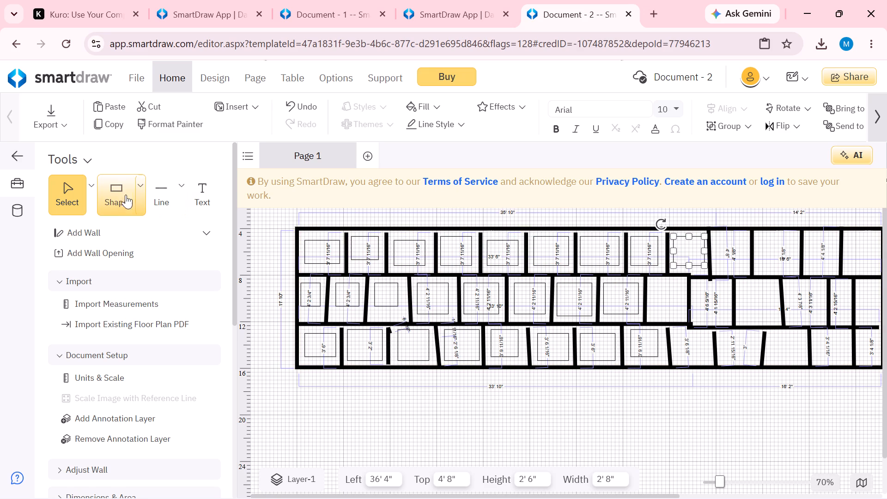
Place a rectangle shape in the middle row's ninth room and resize it to 2' 8" wide and 2' 10" high.
left_click(137, 182)
left_click(165, 246)
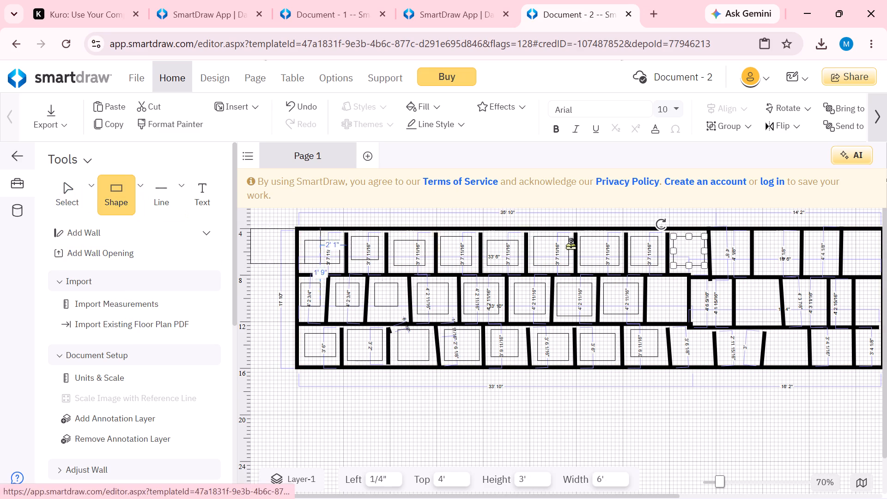
left_click(662, 296)
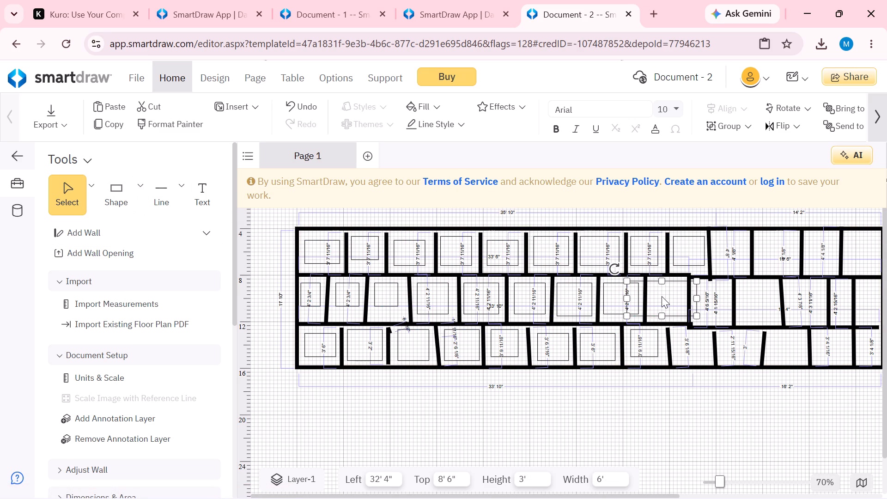
left_click_drag(627, 299, 647, 299)
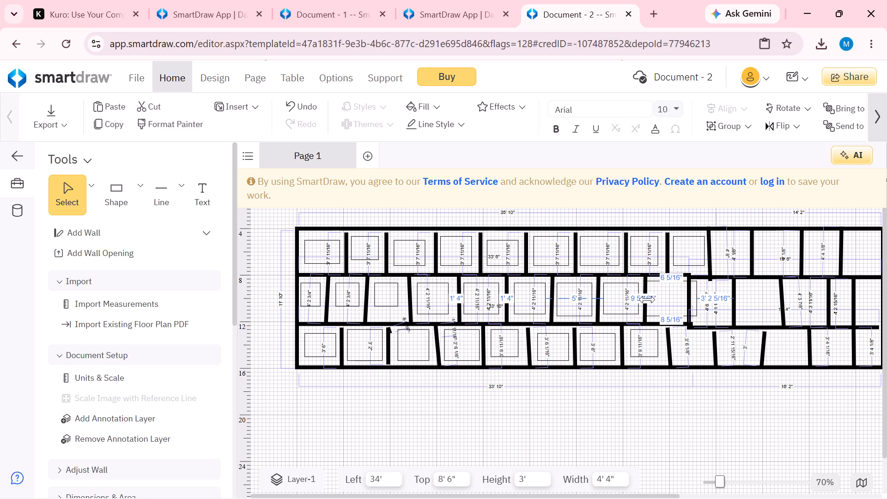
left_click_drag(647, 299, 650, 299)
left_click_drag(698, 297, 694, 297)
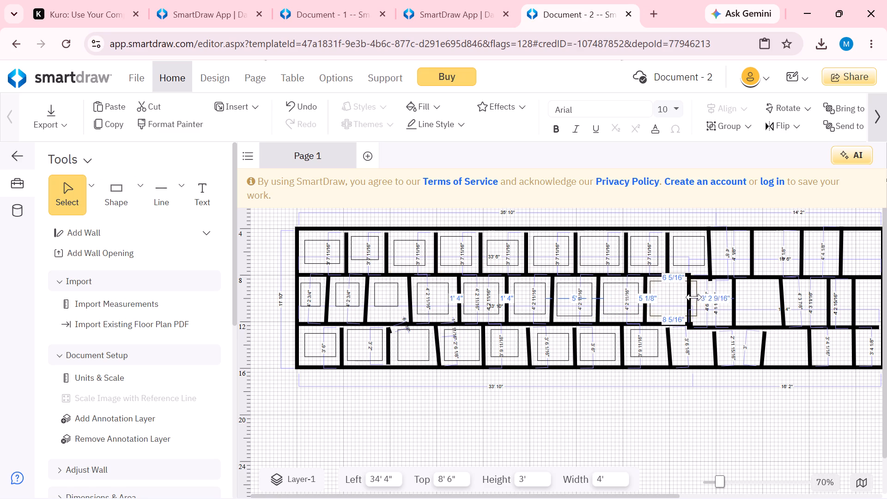
left_click_drag(694, 297, 683, 298)
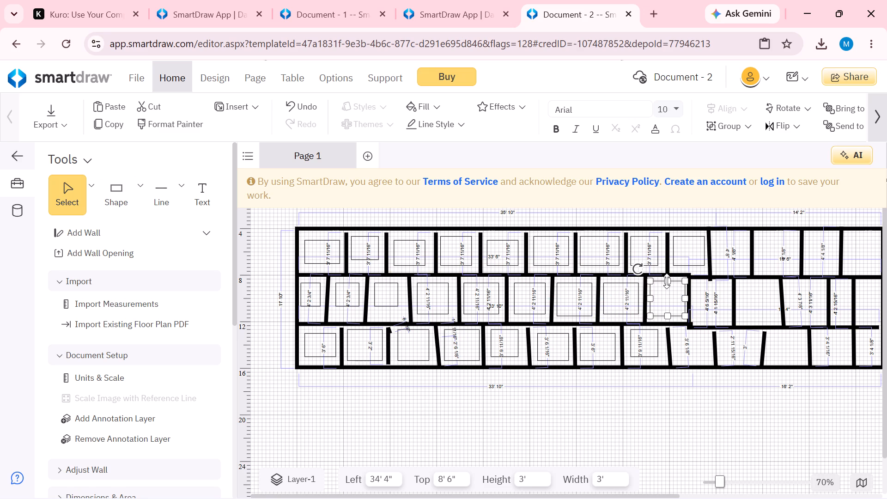
left_click(667, 281)
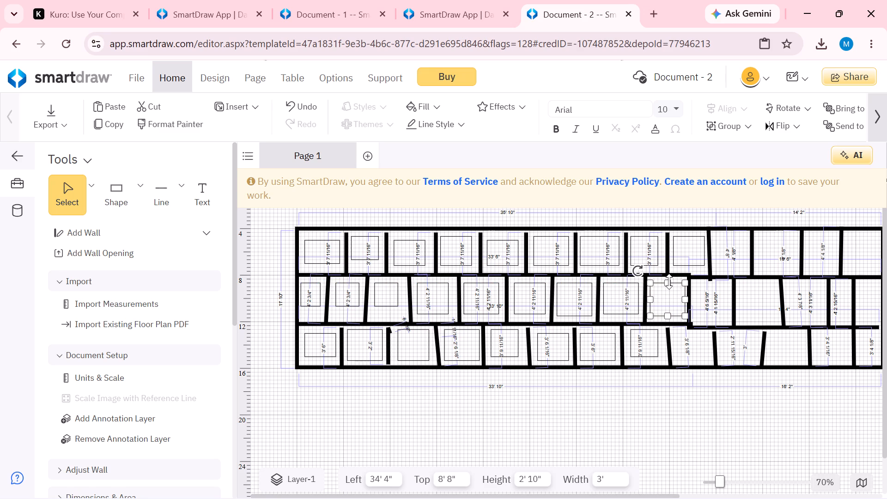
left_click(668, 281)
left_click(685, 299)
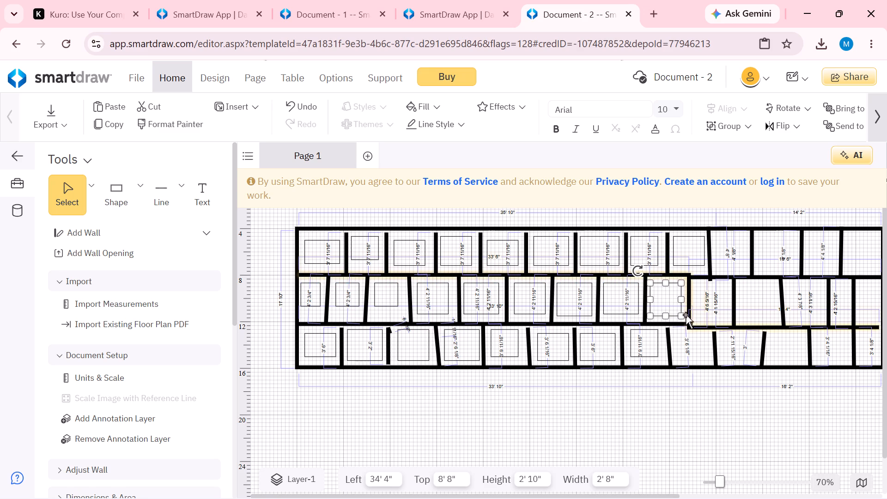
Place a rectangle shape in the middle row's tenth room and resize it to 2' 8" wide and 2' high.
left_click(142, 183)
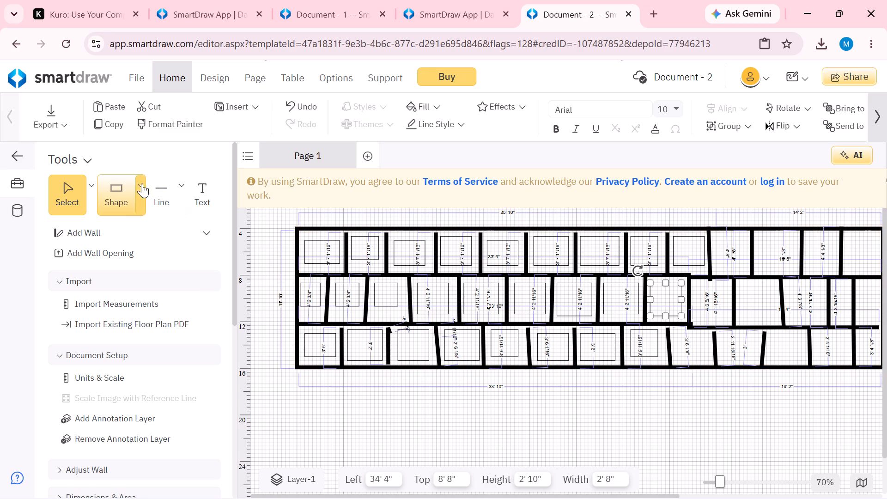
left_click(155, 246)
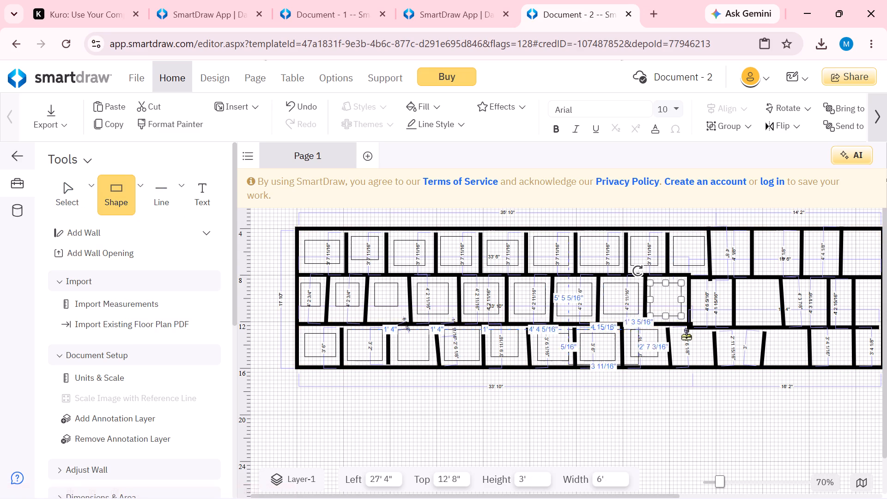
left_click(710, 298)
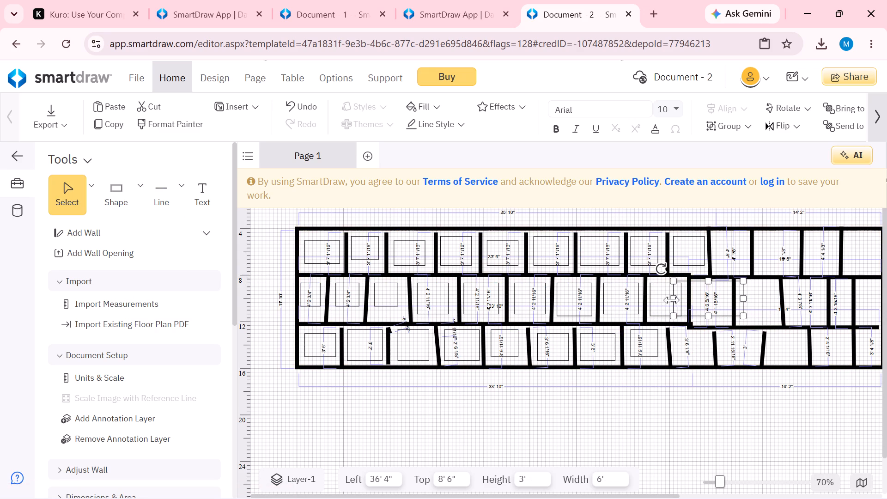
left_click_drag(674, 298, 695, 298)
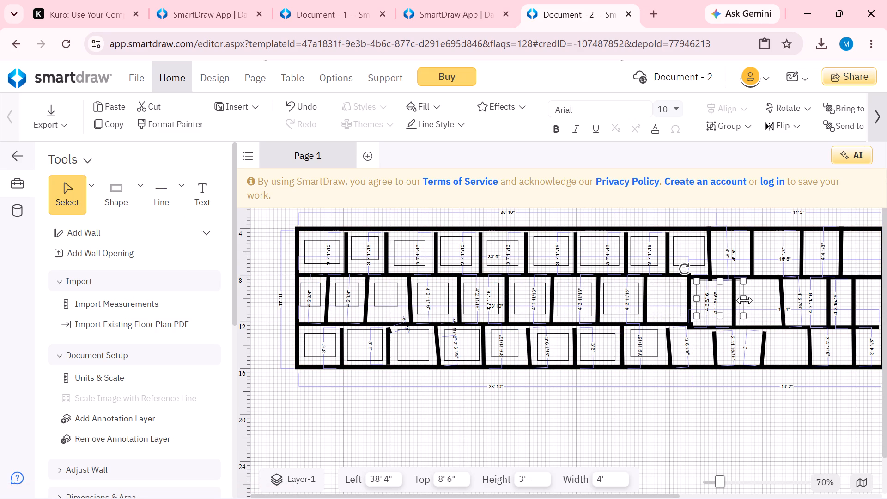
left_click_drag(745, 298, 729, 299)
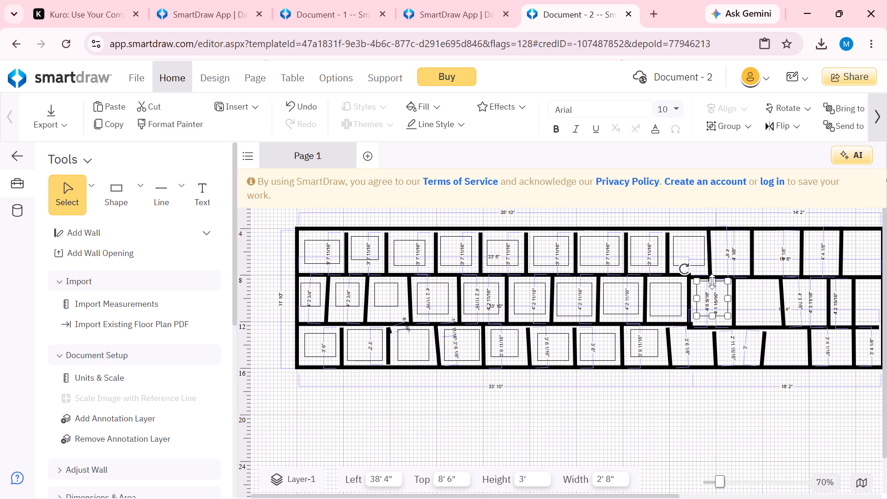
left_click_drag(712, 281, 713, 286)
left_click_drag(712, 316, 712, 310)
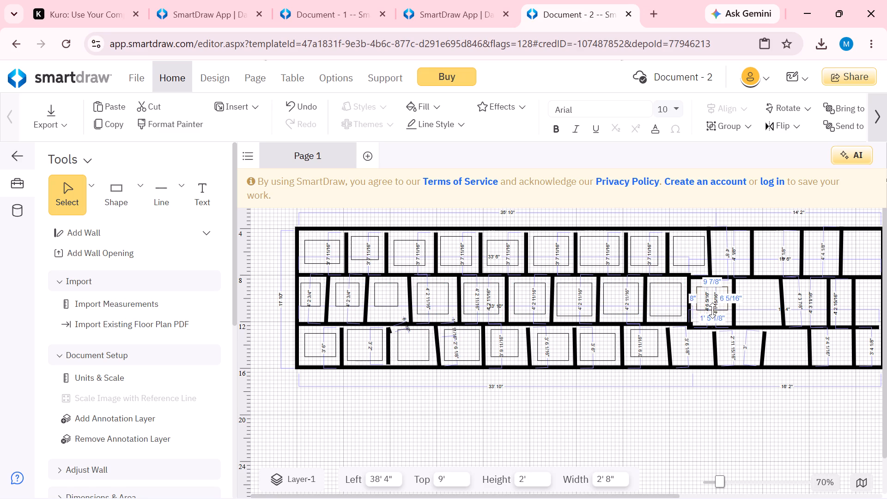
left_click(760, 300)
Place a rectangle shape in the top row's tenth room and resize it to 2' 8" wide and 2' 6" high.
left_click(139, 186)
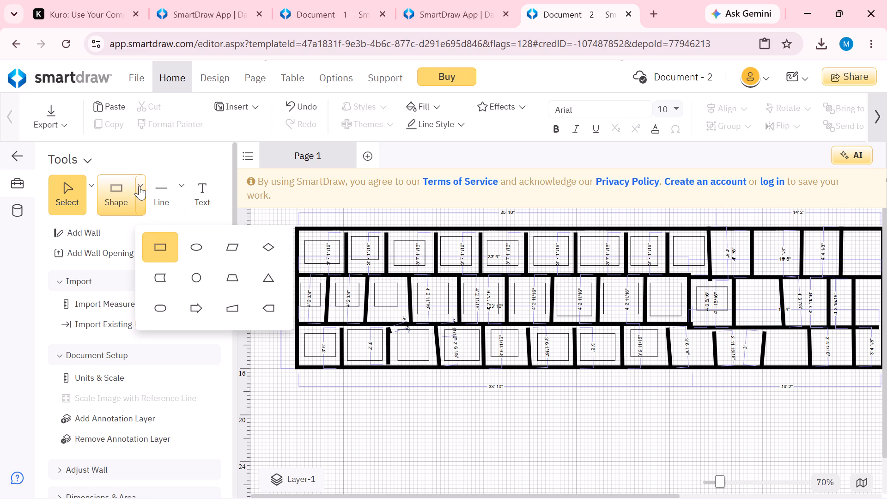
left_click(158, 245)
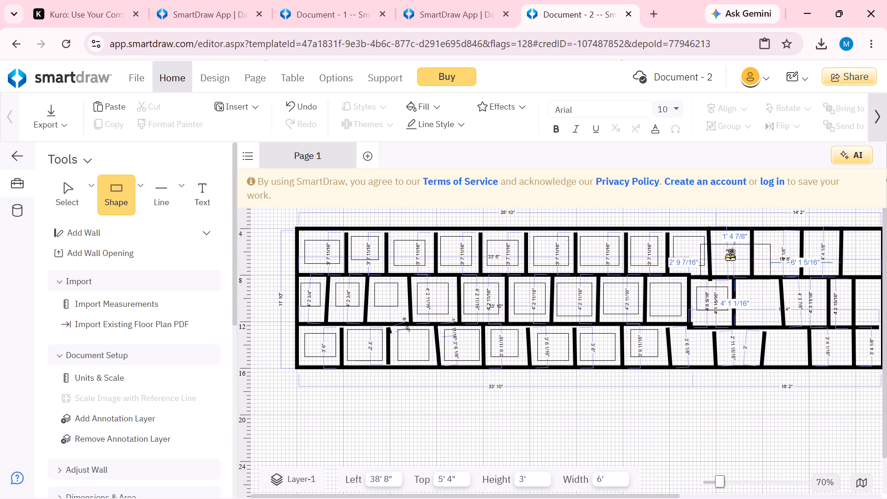
left_click(729, 251)
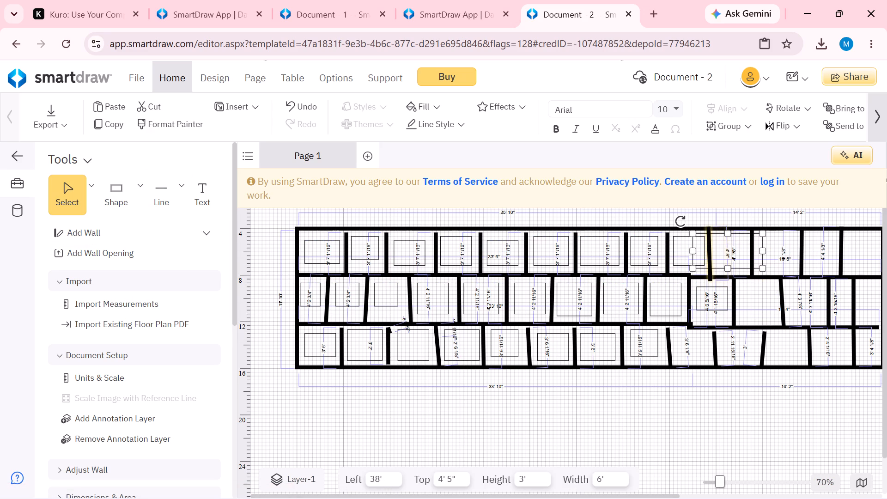
left_click_drag(762, 251, 753, 253)
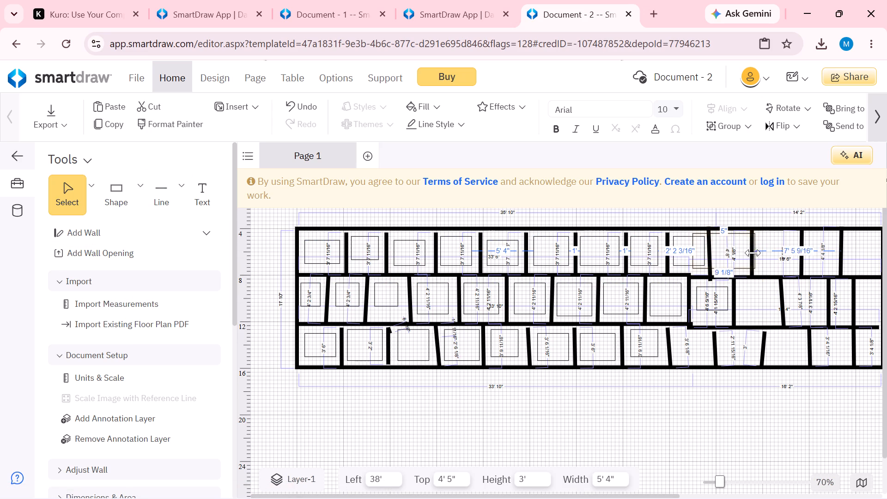
left_click_drag(753, 253, 746, 253)
left_click_drag(695, 250, 714, 251)
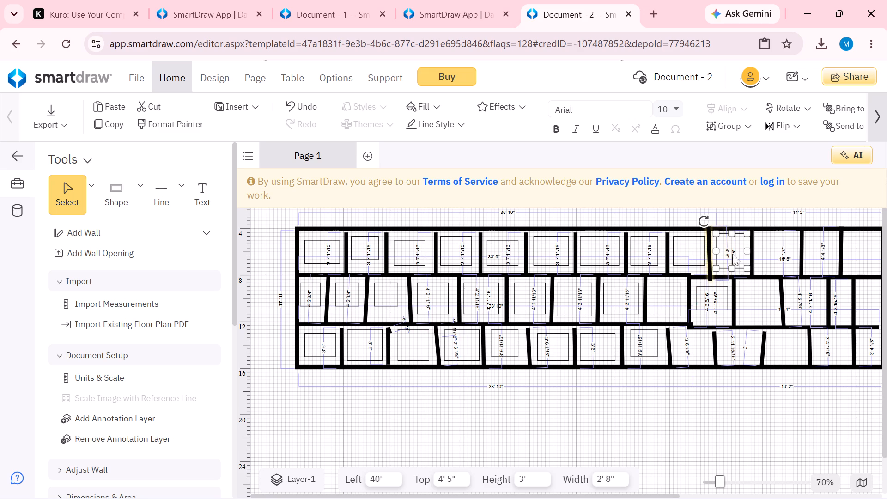
left_click(733, 232)
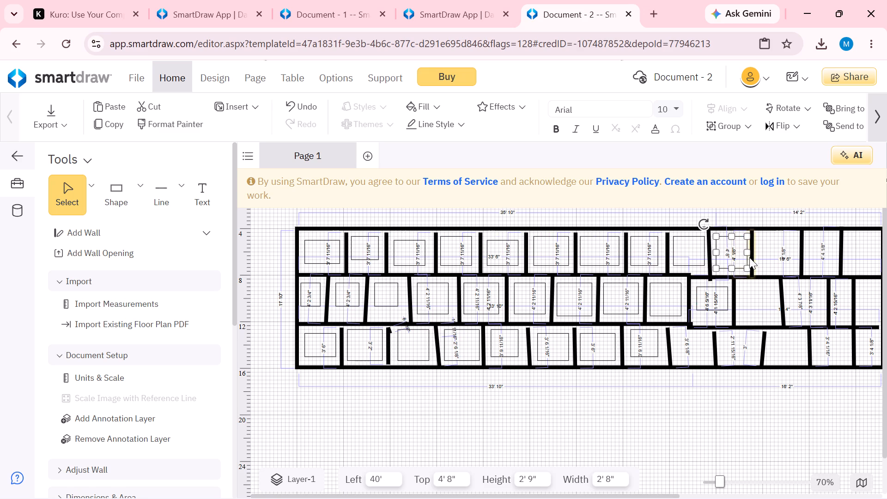
left_click(733, 267)
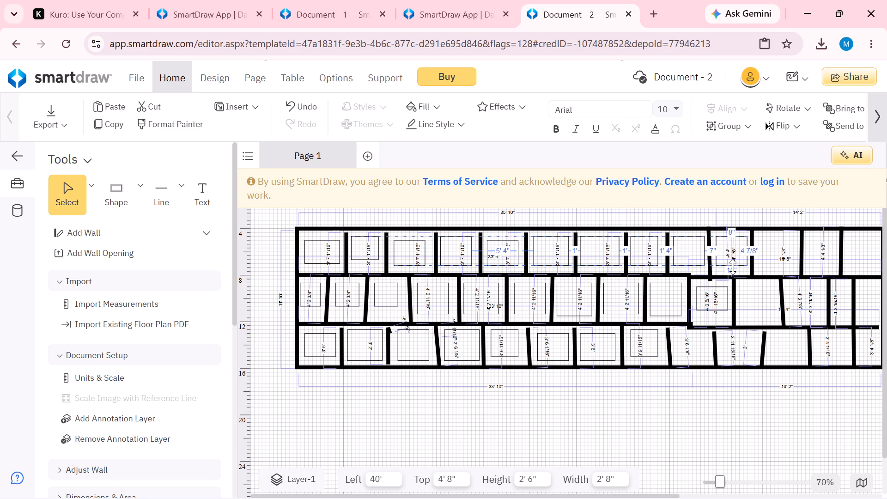
Place a rectangle shape in the middle row's eleventh room and resize it to 2' 8" wide and 2' 6" high.
left_click(140, 188)
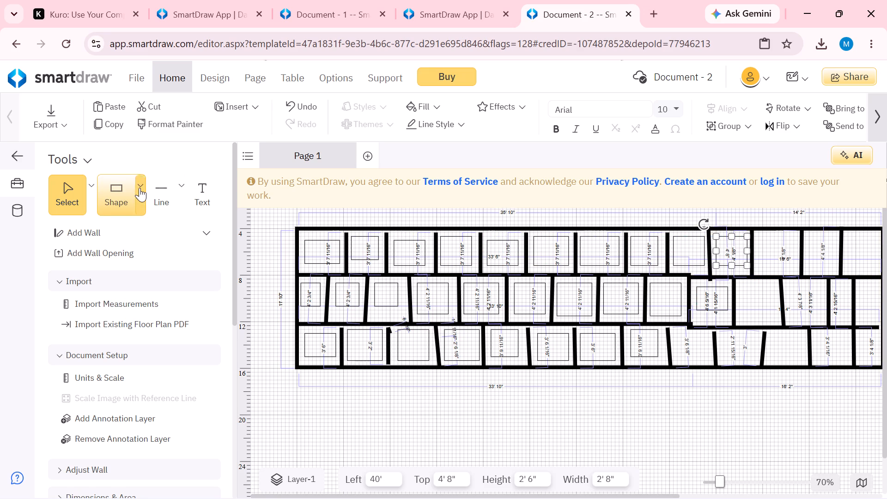
left_click(166, 245)
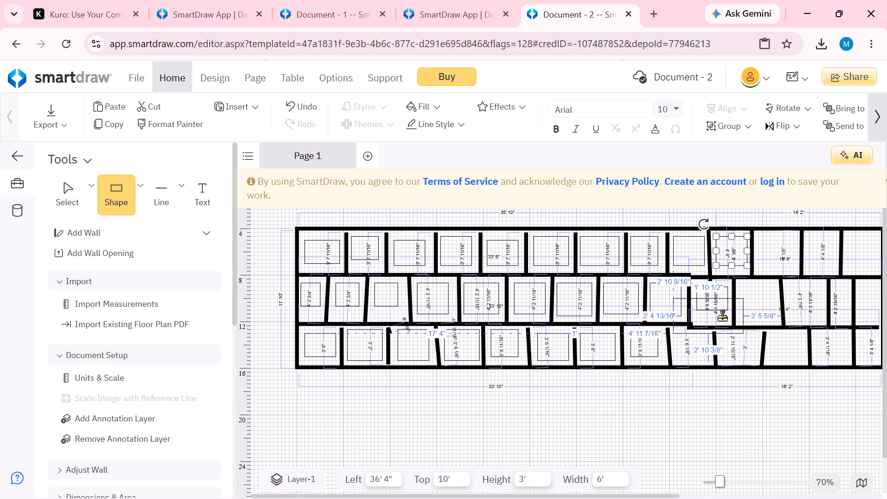
left_click(750, 298)
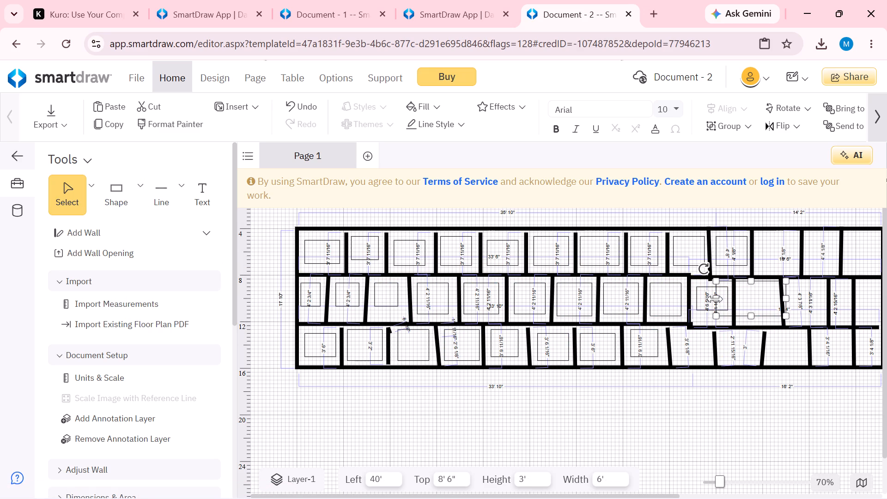
left_click_drag(715, 298, 743, 301)
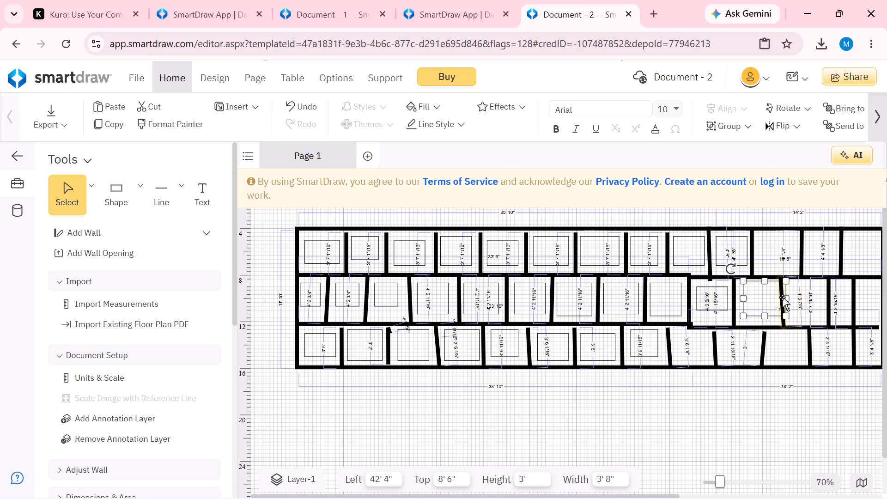
left_click_drag(786, 298, 776, 302)
left_click(760, 281)
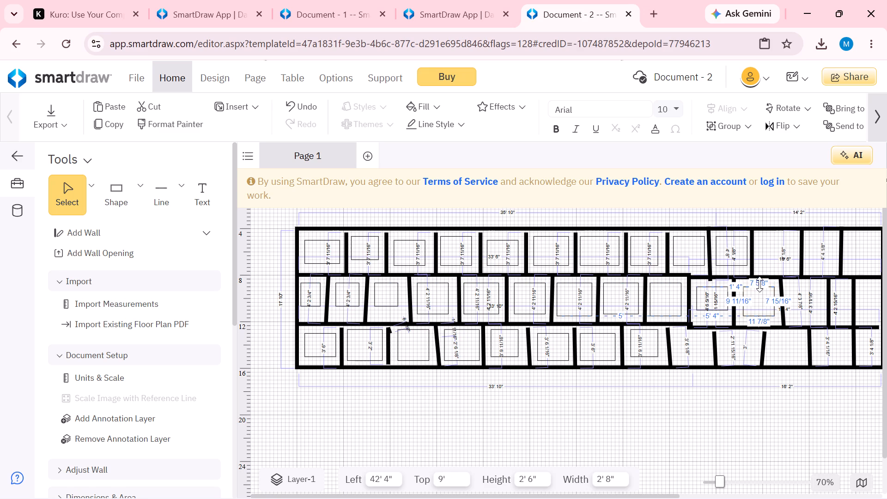
Place a rectangle shape in the top row's eleventh room and resize it to 3' wide and 2' 6" high.
left_click(137, 183)
left_click(164, 247)
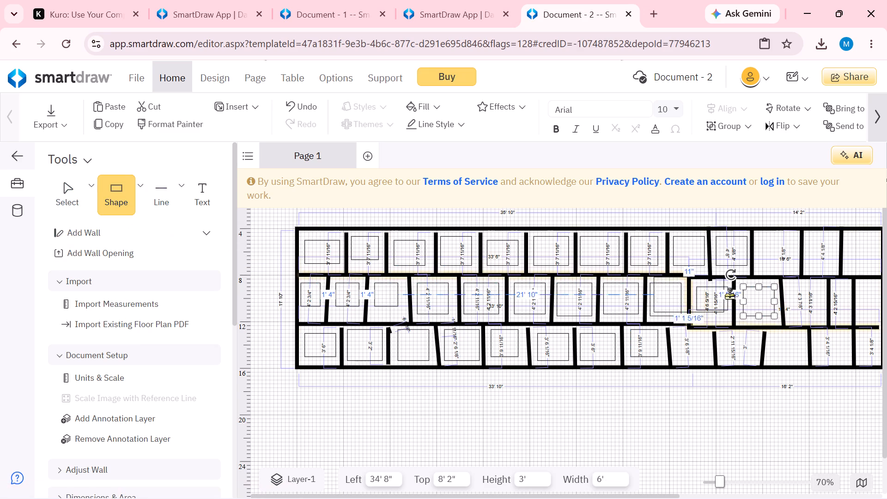
left_click(775, 248)
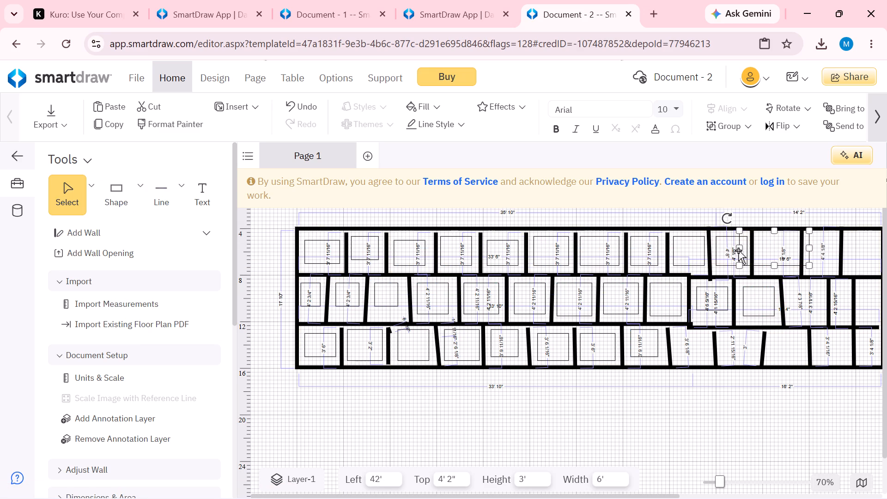
left_click_drag(741, 248, 758, 251)
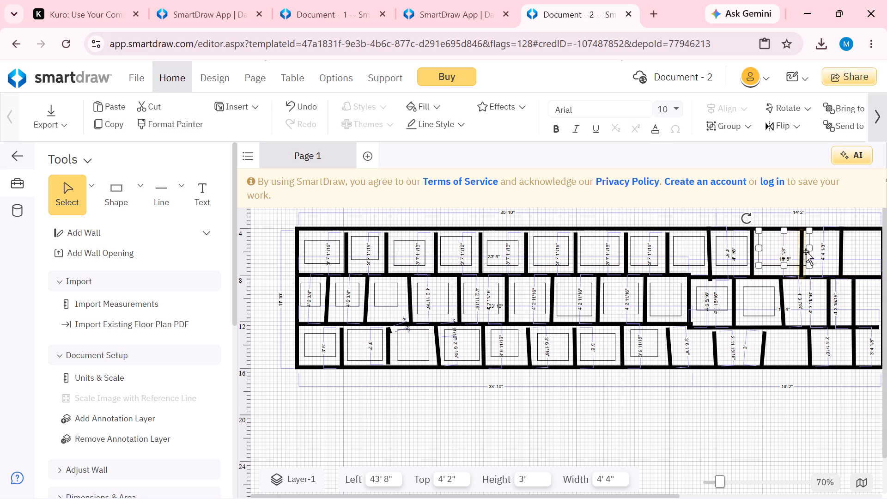
left_click_drag(809, 249, 794, 251)
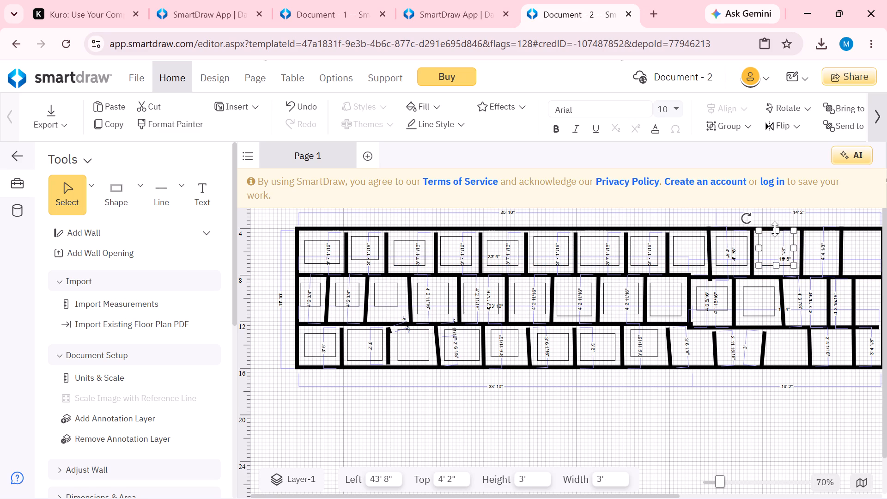
left_click_drag(775, 229, 775, 234)
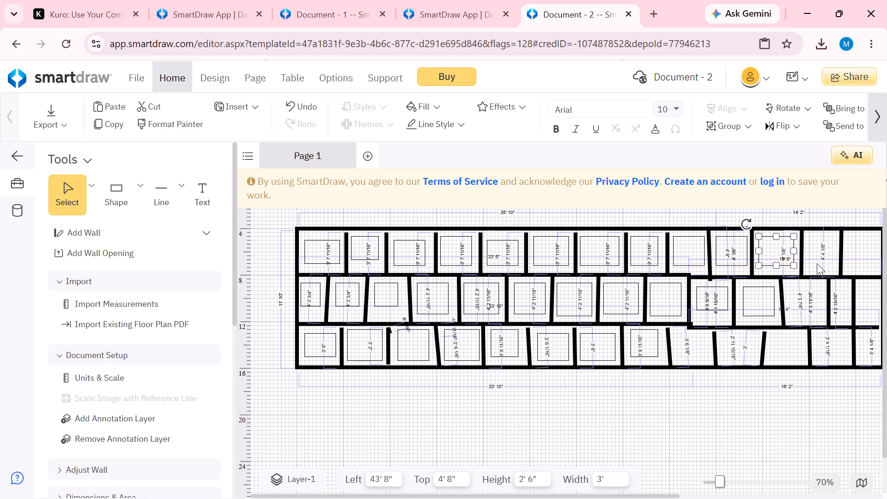
Place a rectangle shape in the top row's twelfth room and resize it to 2' 4" wide and 2' 4" high.
left_click(137, 181)
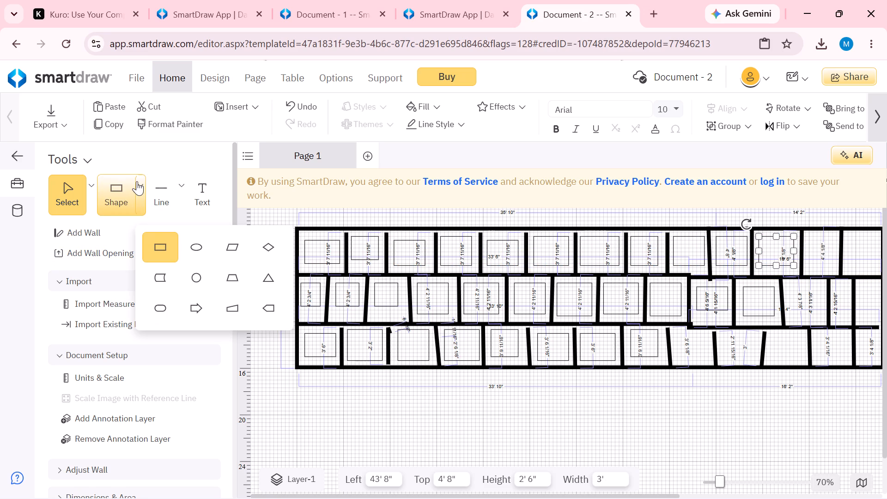
left_click(163, 246)
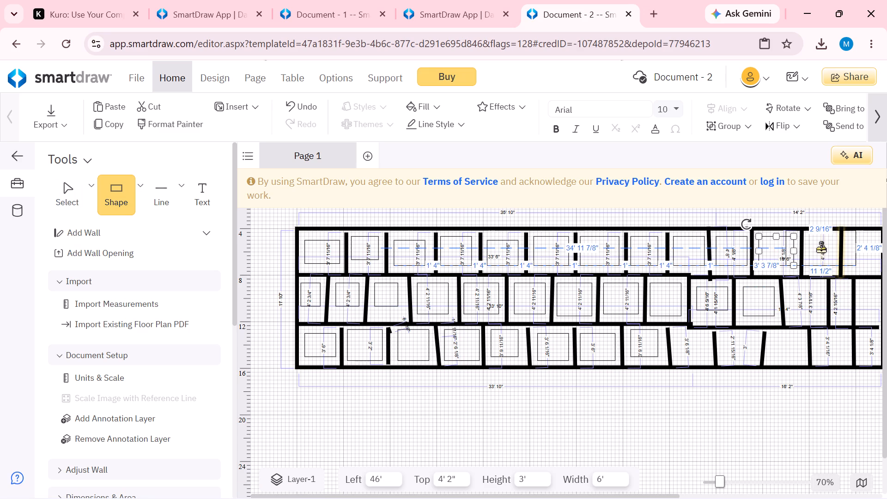
left_click(821, 248)
left_click_drag(856, 247, 851, 249)
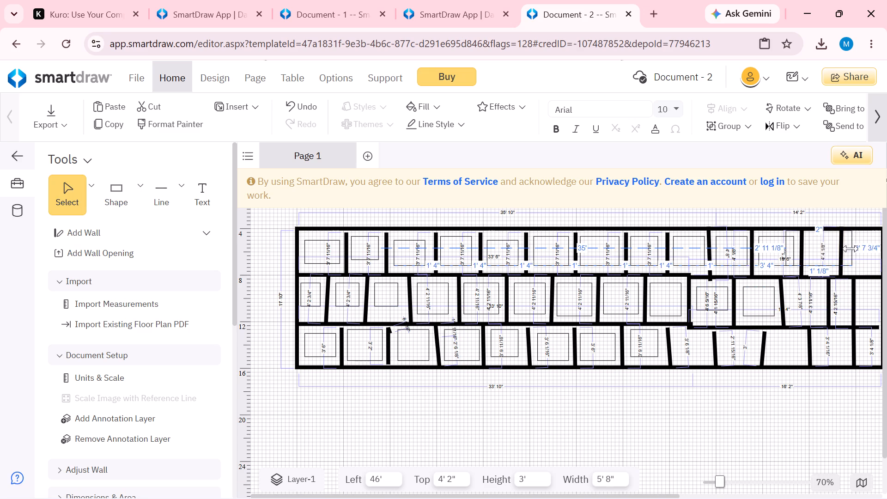
left_click_drag(851, 249, 835, 251)
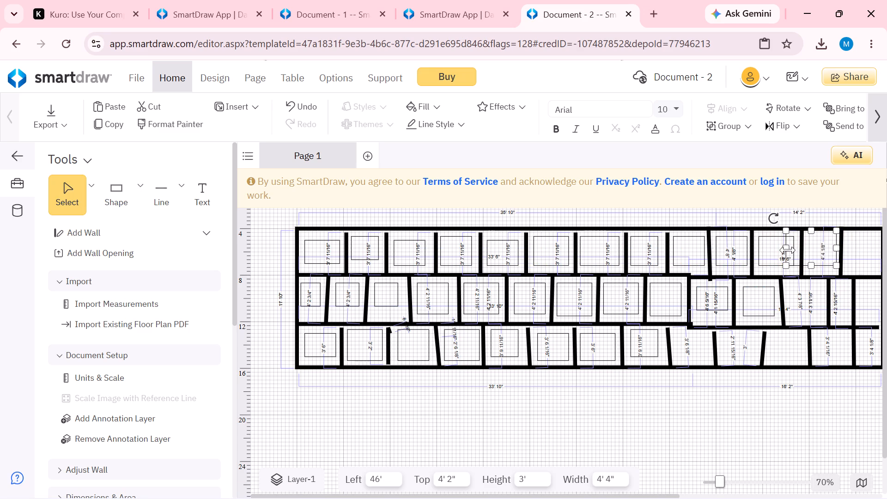
left_click_drag(787, 249, 810, 248)
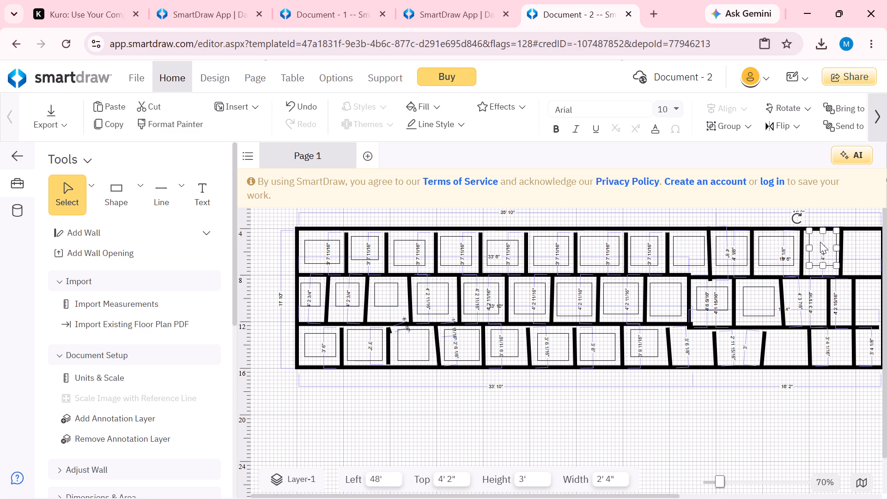
left_click_drag(823, 230, 825, 236)
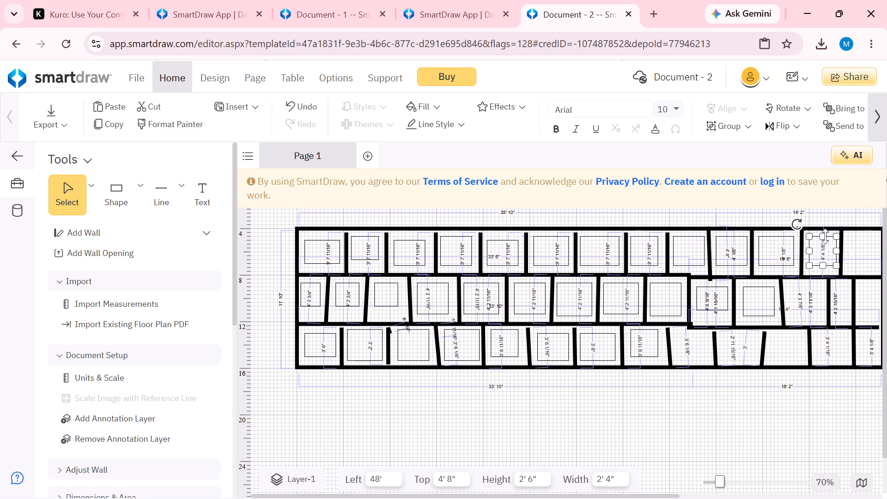
left_click(823, 265)
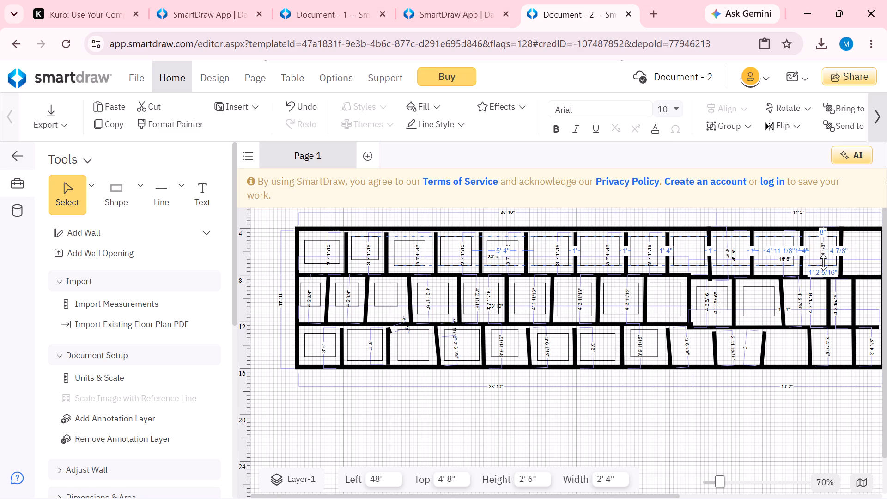
Place a rectangle shape in the top row's thirteenth room and narrow it to 2' 4" wide, keeping it 3' high.
left_click(130, 186)
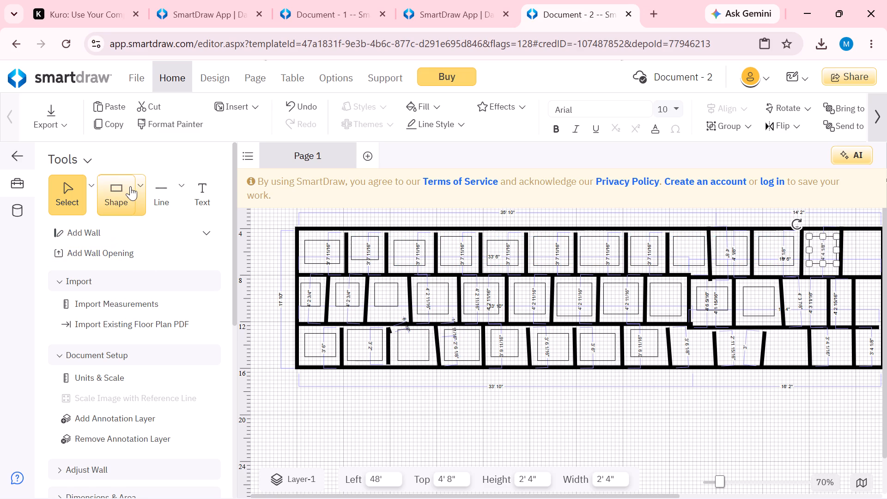
left_click(140, 185)
left_click(158, 249)
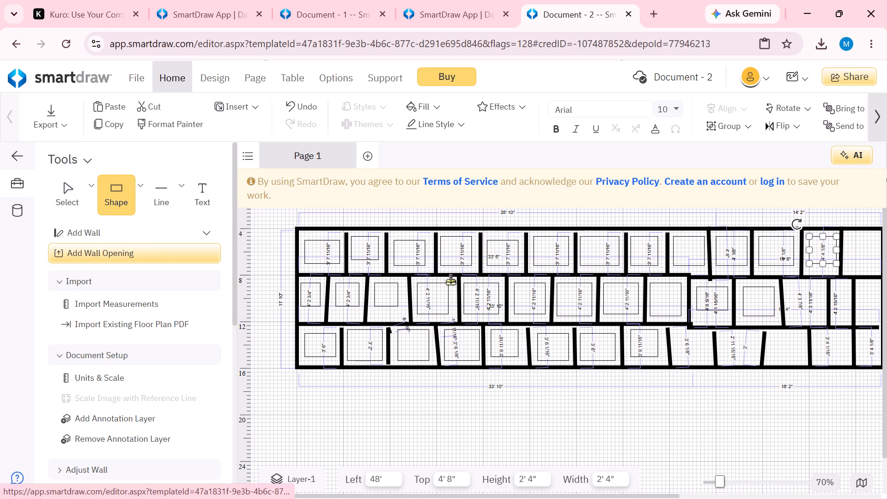
left_click(855, 250)
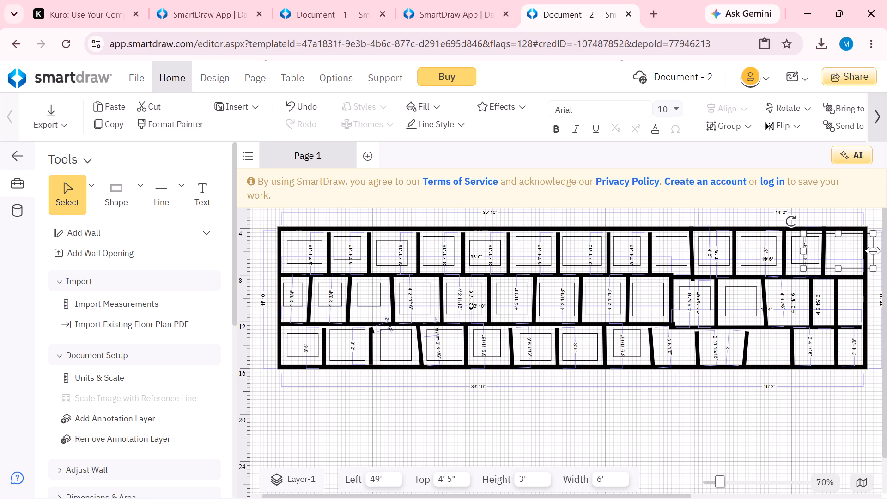
left_click_drag(873, 250, 859, 250)
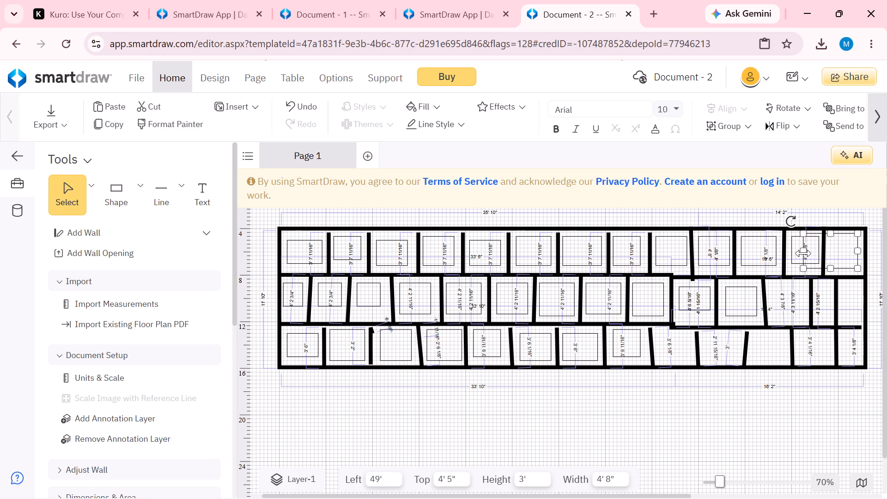
left_click_drag(803, 252, 830, 252)
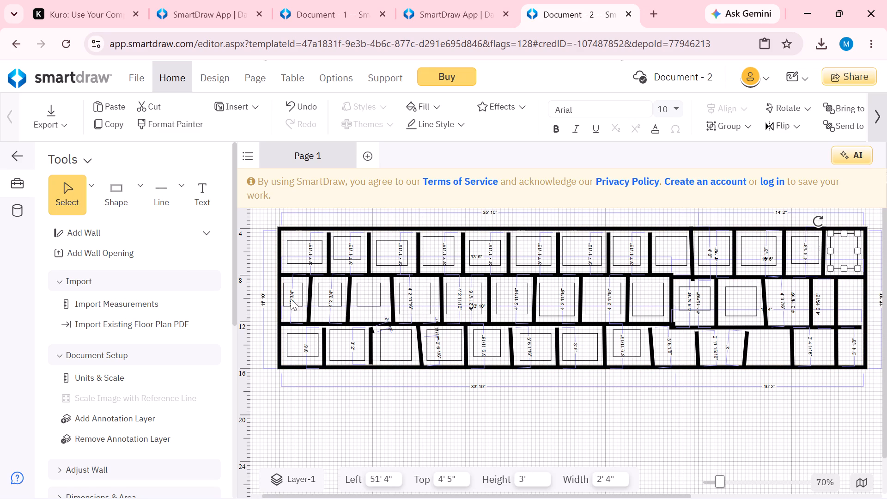
Place a rectangle shape in the bottom row's ninth room and resize it to 2' 8" wide and 1' 8" high.
left_click(137, 184)
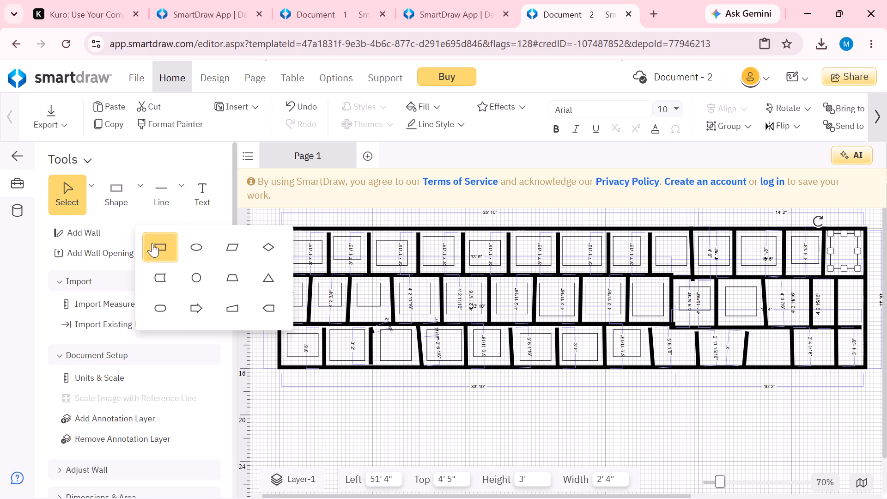
left_click(152, 244)
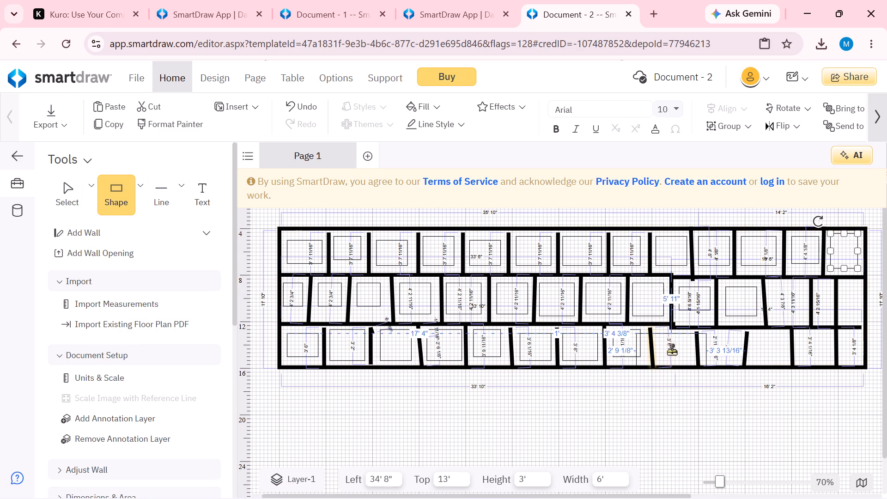
left_click(671, 346)
left_click_drag(637, 347, 648, 348)
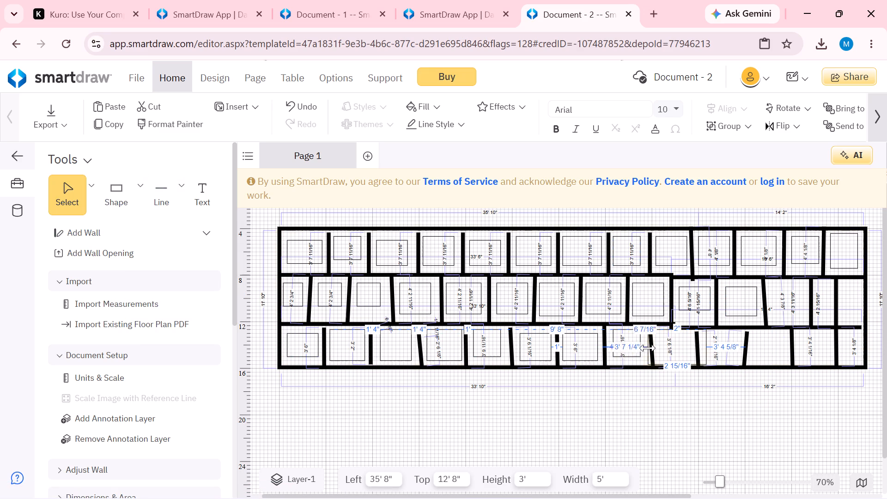
left_click_drag(648, 348, 660, 348)
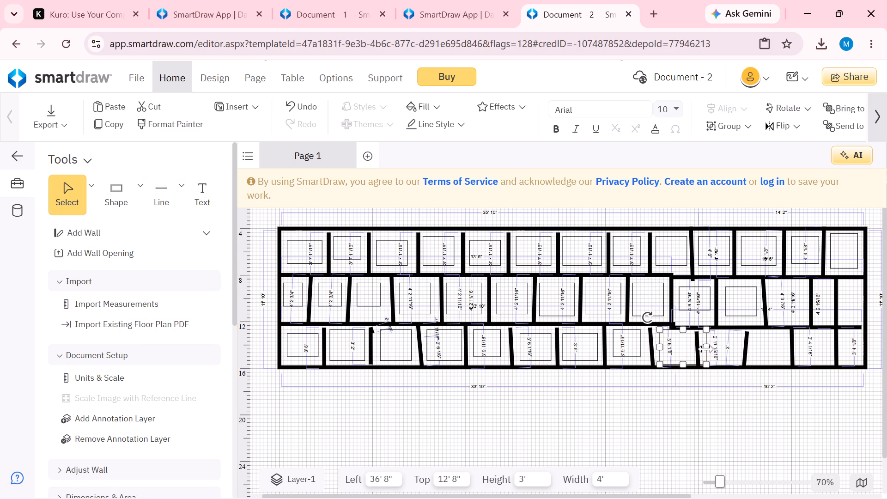
left_click_drag(706, 348, 691, 349)
left_click_drag(676, 329, 676, 336)
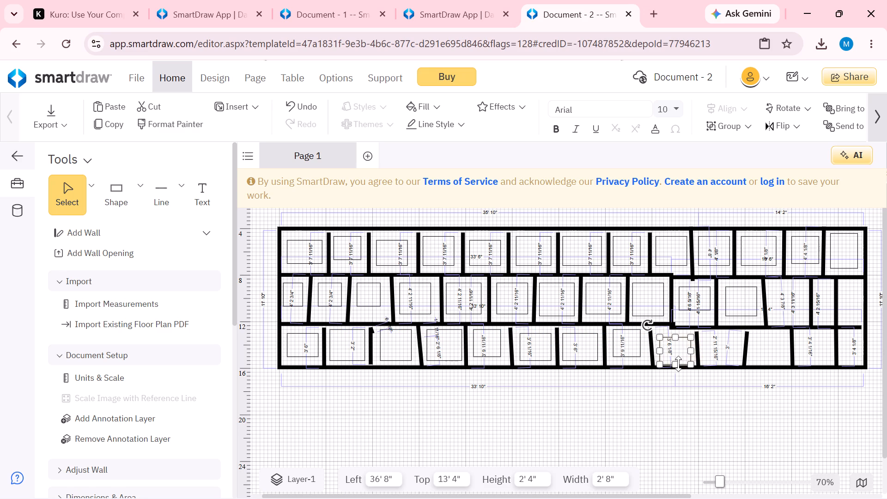
left_click_drag(676, 363, 676, 359)
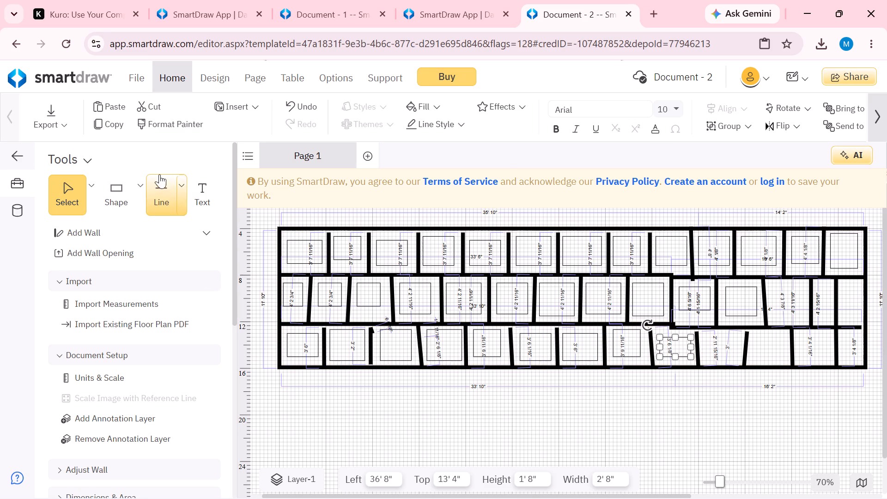
Place a rectangle shape in the bottom row's tenth room and resize it to 3' wide and 1' 8" high.
left_click(138, 186)
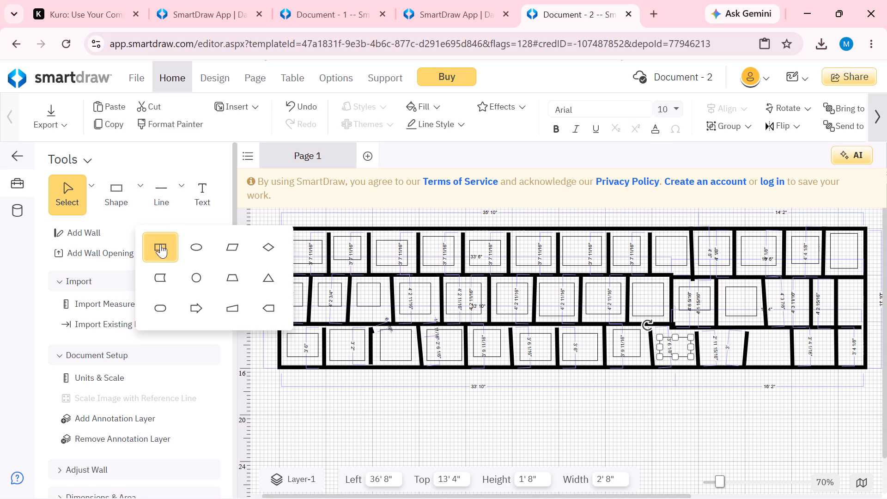
left_click(157, 246)
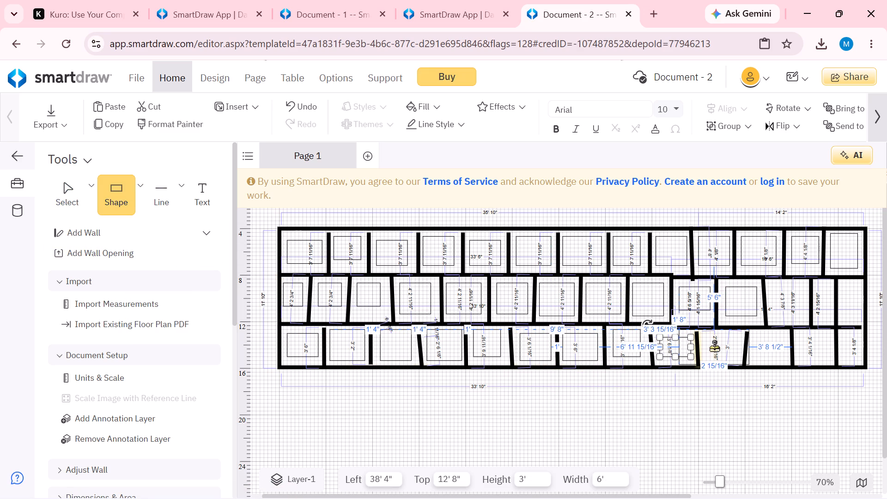
left_click(714, 347)
left_click_drag(751, 347, 747, 347)
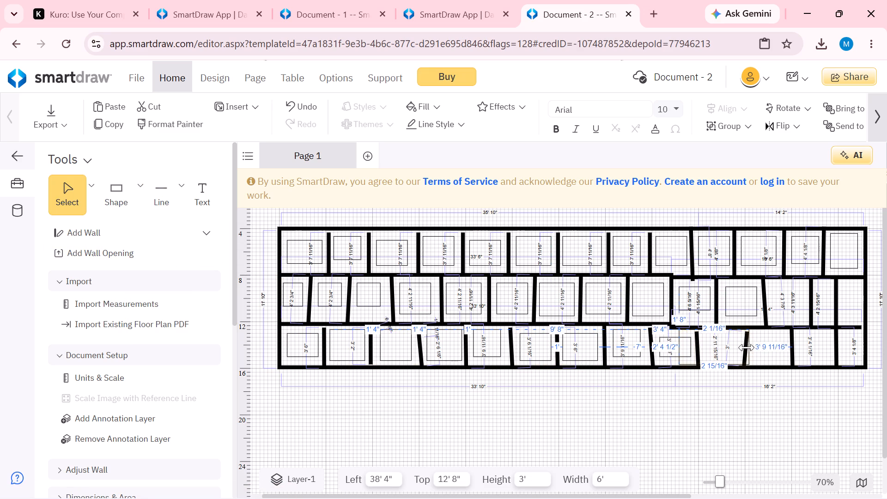
left_click_drag(747, 347, 741, 348)
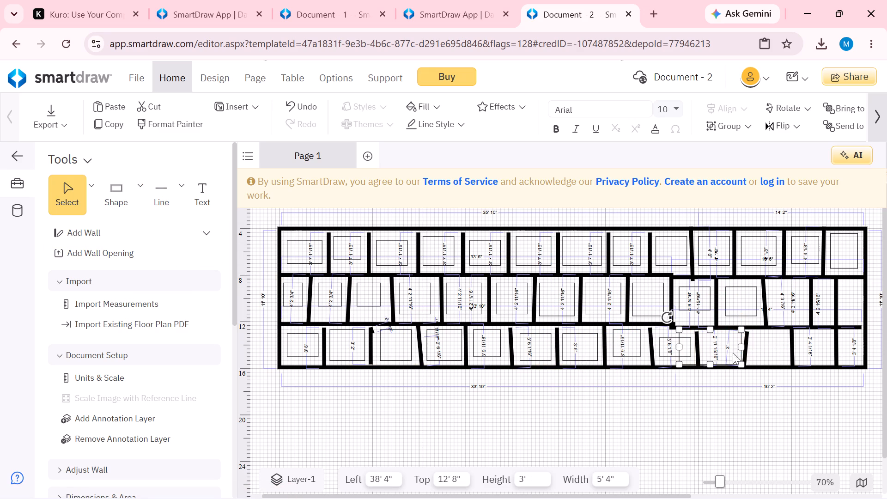
left_click_drag(679, 348, 706, 350)
left_click_drag(723, 330, 724, 334)
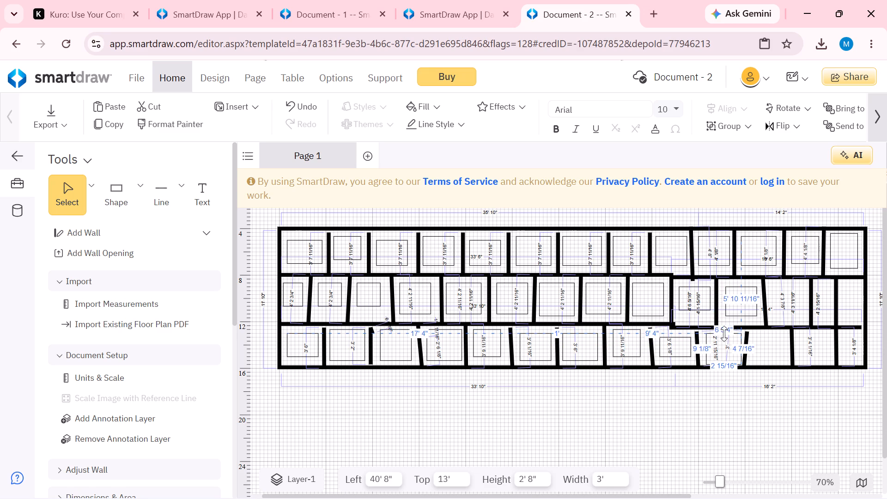
left_click_drag(724, 334, 724, 336)
left_click_drag(725, 366, 724, 364)
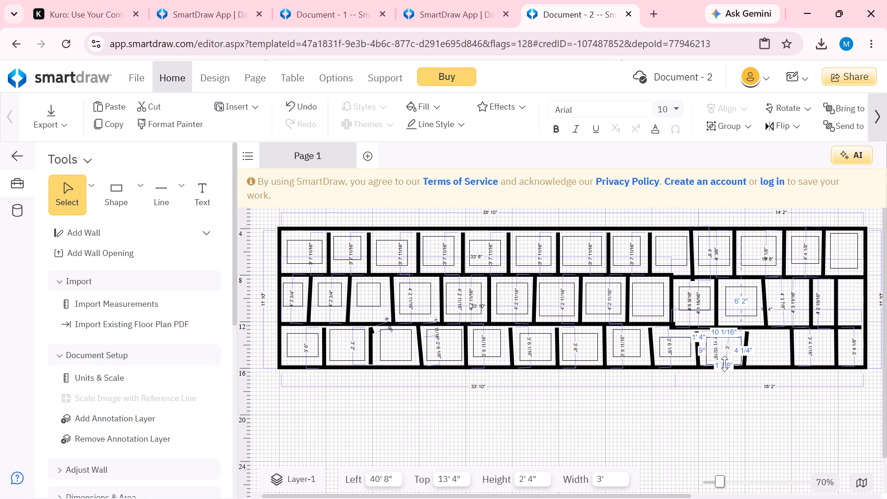
left_click_drag(724, 364, 723, 358)
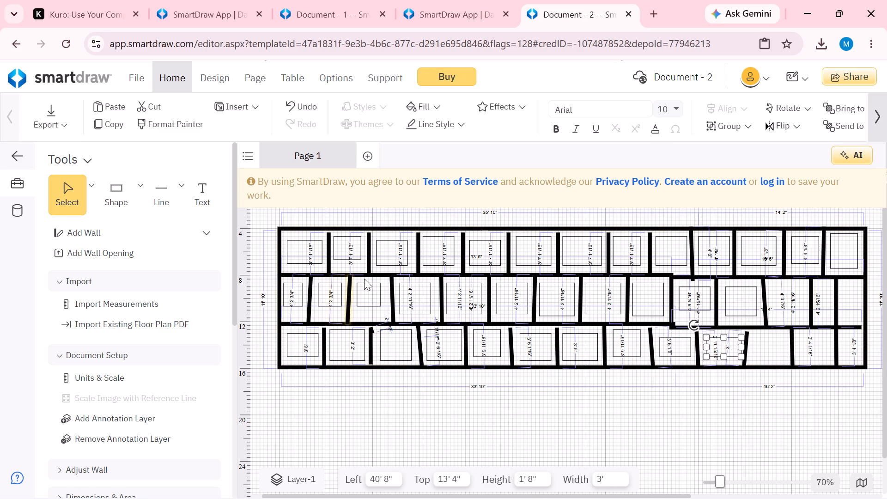
Place a rectangle shape in the bottom row's eleventh room and resize it to 3' wide and 2' 4" high.
left_click(140, 183)
left_click(159, 244)
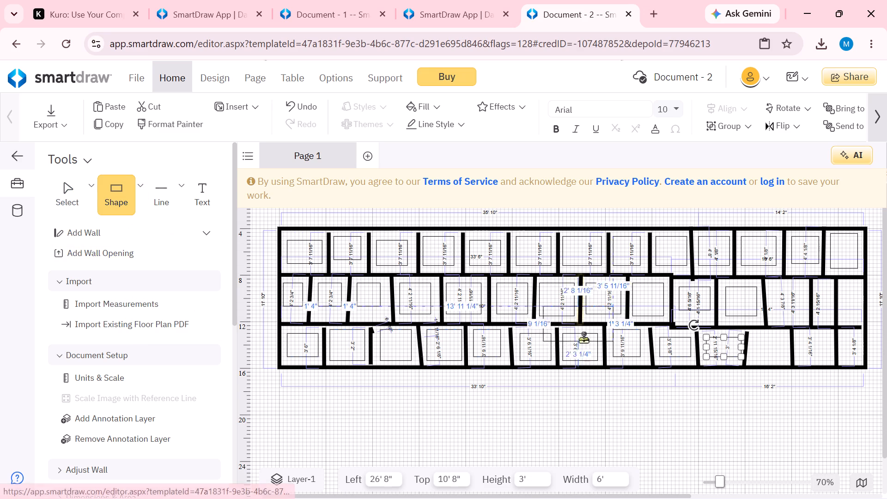
left_click(766, 348)
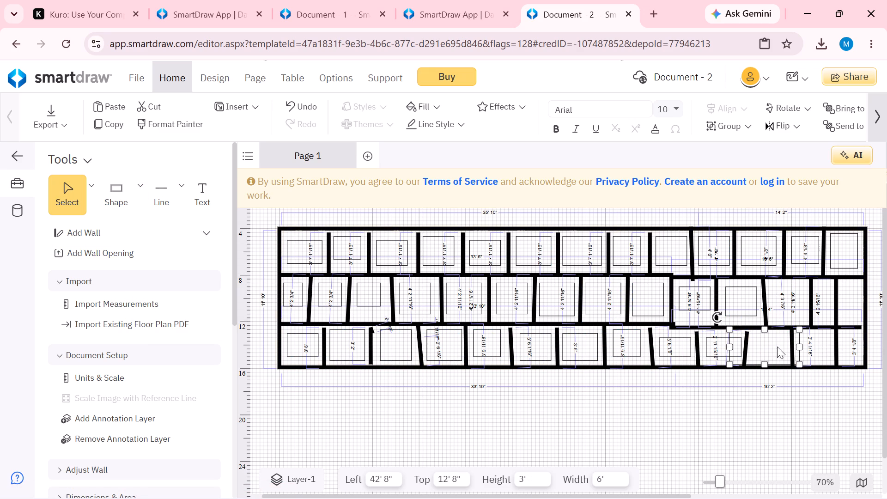
left_click_drag(729, 347, 743, 345)
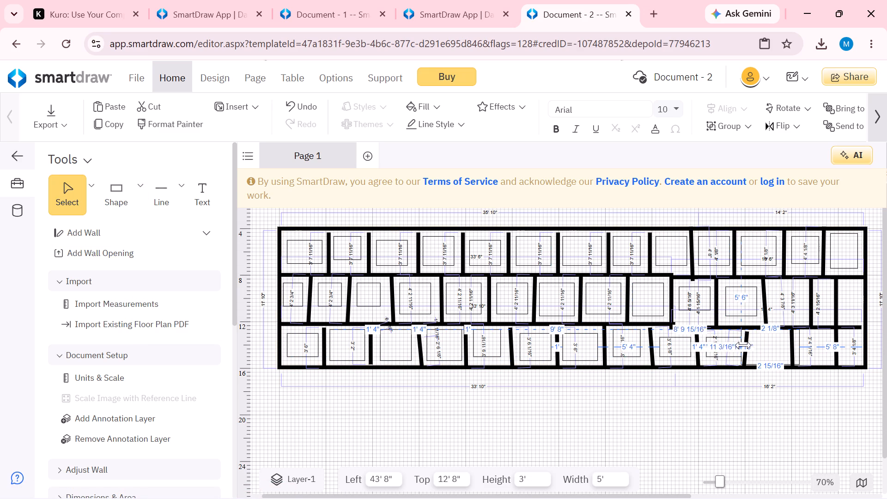
left_click_drag(743, 345, 752, 347)
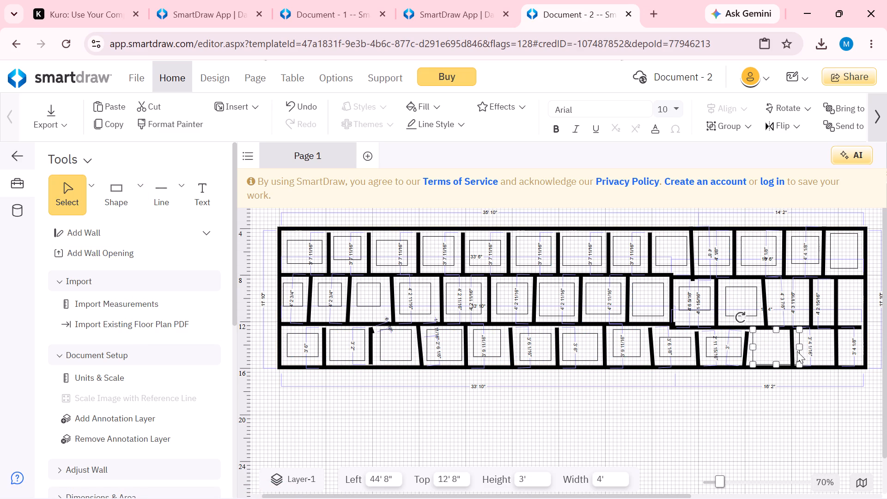
left_click_drag(800, 348, 786, 348)
left_click(770, 365)
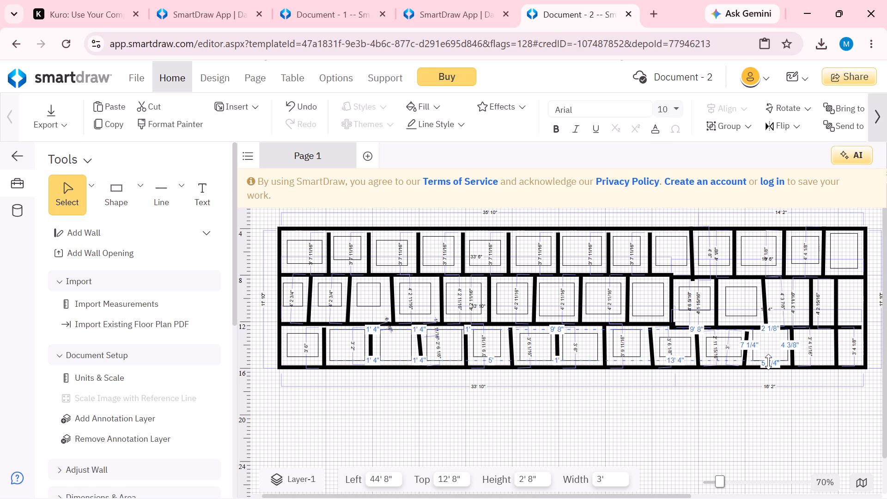
left_click(771, 329)
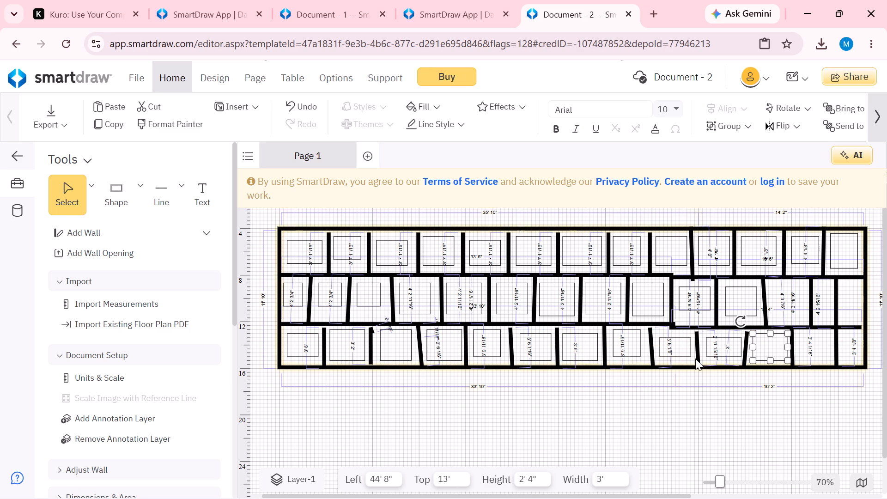
Place a rectangle shape in the middle row's twelfth room and resize it to 2' 8" wide and 2' 8" high.
left_click(138, 186)
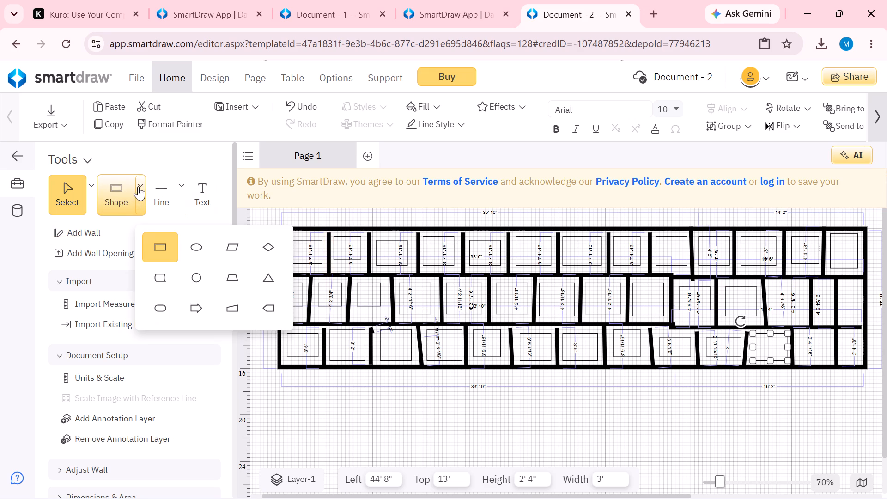
left_click(162, 244)
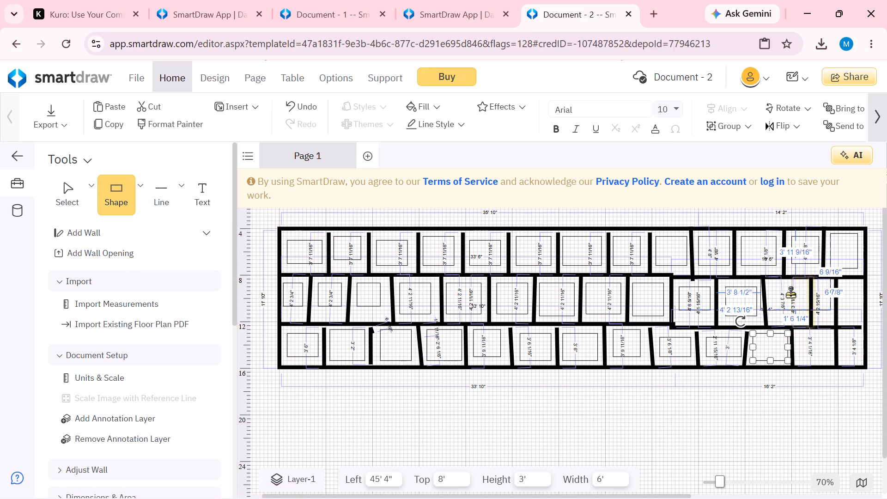
left_click(789, 296)
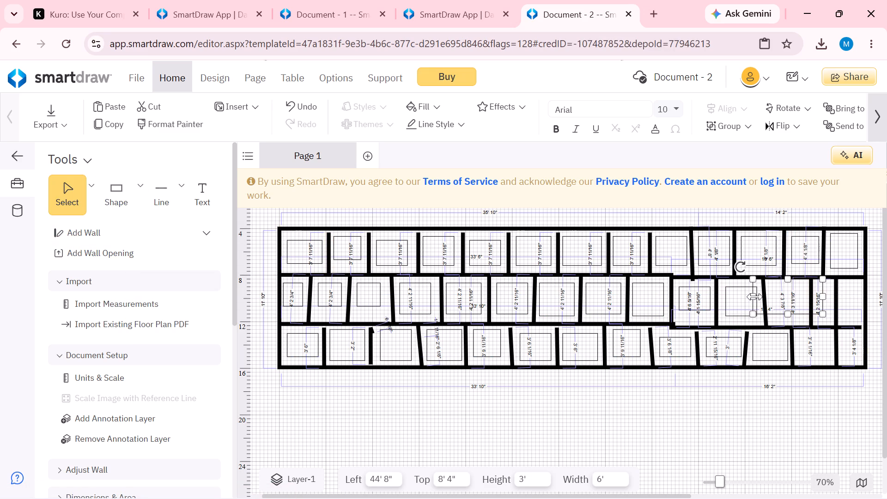
left_click_drag(755, 297, 771, 298)
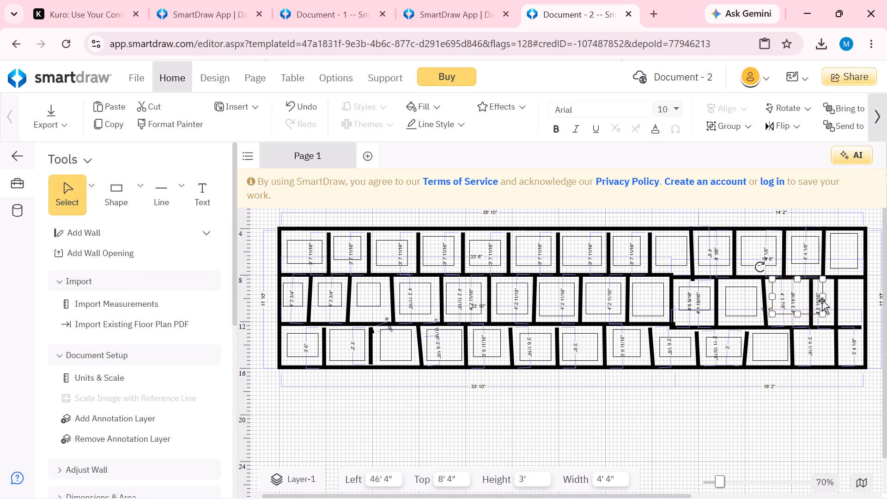
left_click_drag(823, 296, 803, 300)
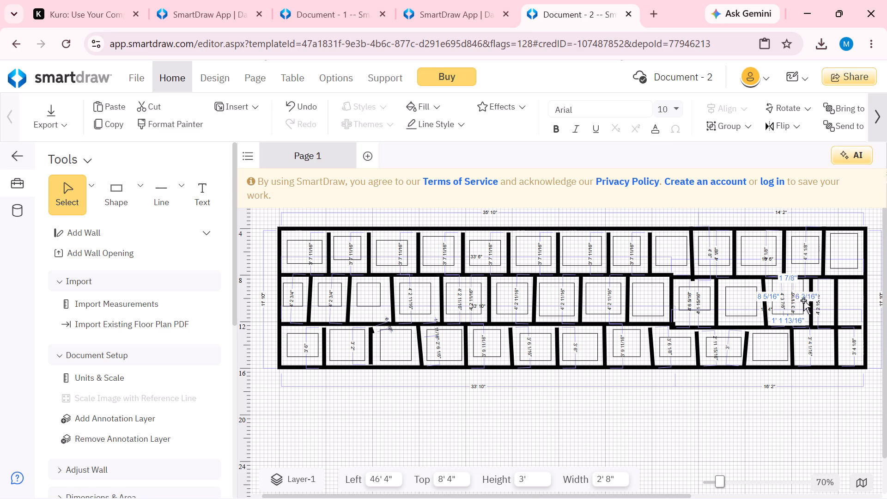
left_click(788, 279)
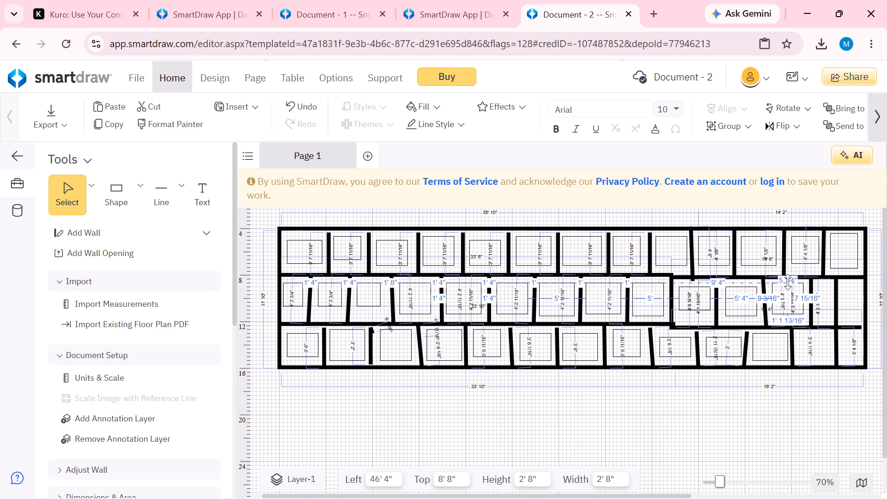
Place a rectangle shape in the bottom row's twelfth room and resize it to 2' 8" wide and 2' 4" high.
left_click(133, 183)
left_click(135, 187)
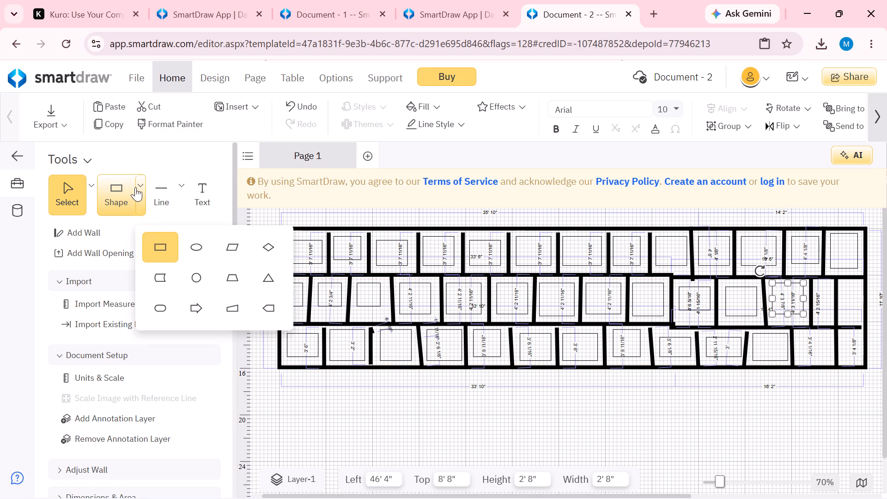
left_click(158, 241)
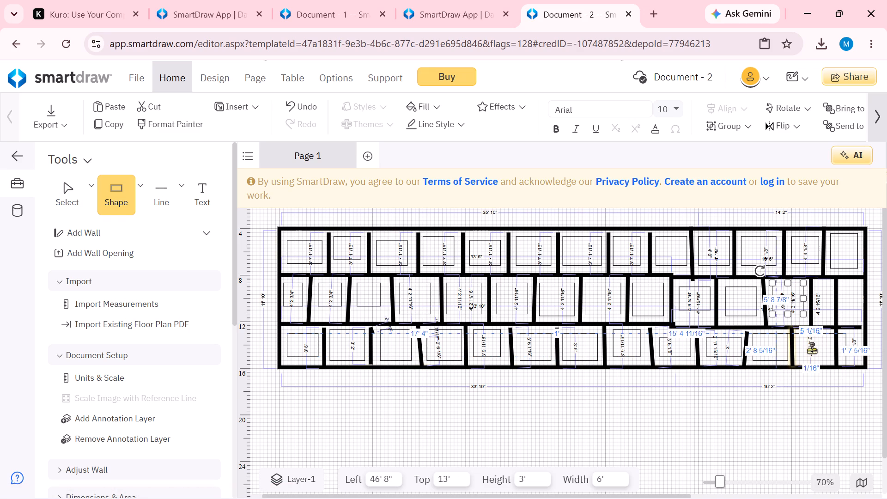
left_click(812, 349)
left_click_drag(844, 349, 832, 347)
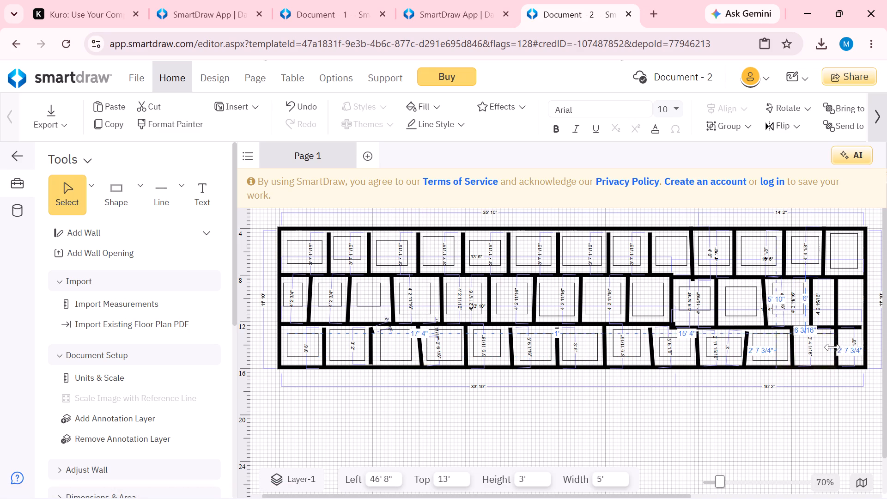
left_click_drag(832, 347, 830, 346)
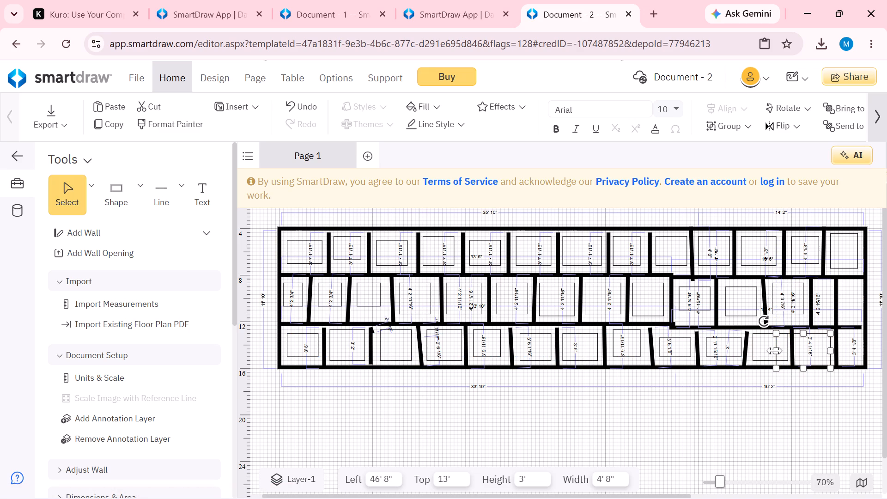
left_click_drag(775, 350, 796, 342)
left_click_drag(815, 365, 814, 362)
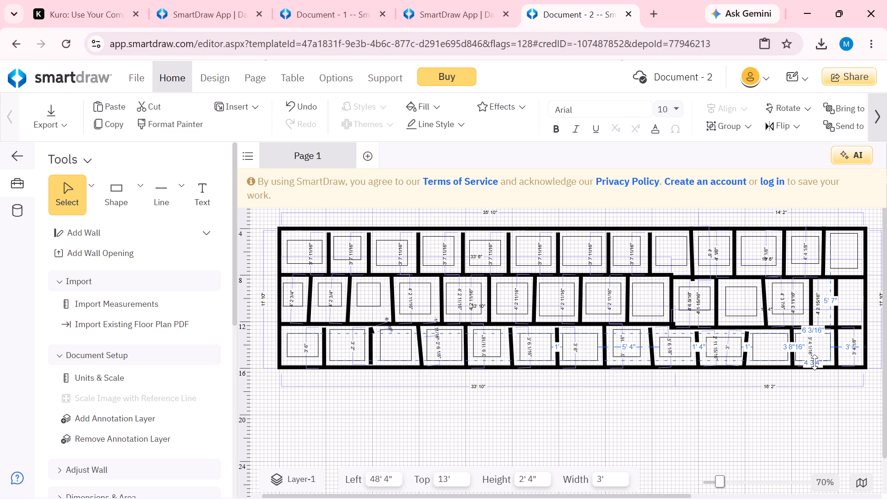
left_click_drag(814, 362, 814, 358)
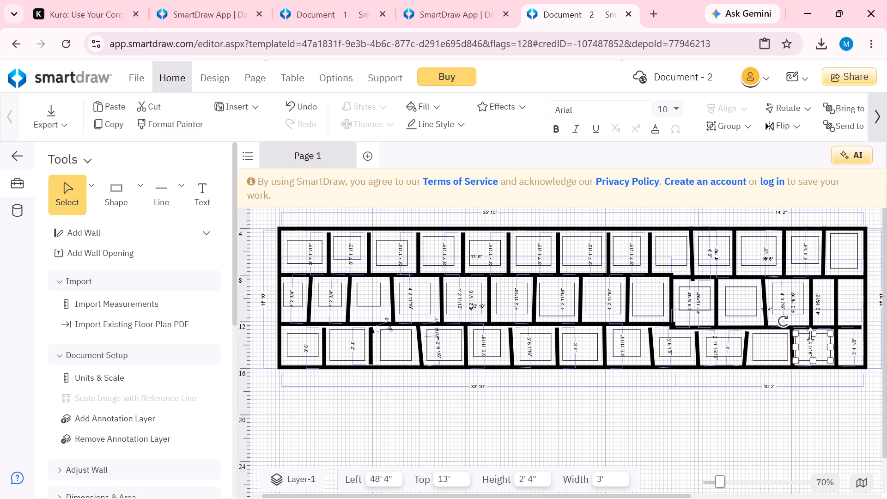
left_click(796, 345)
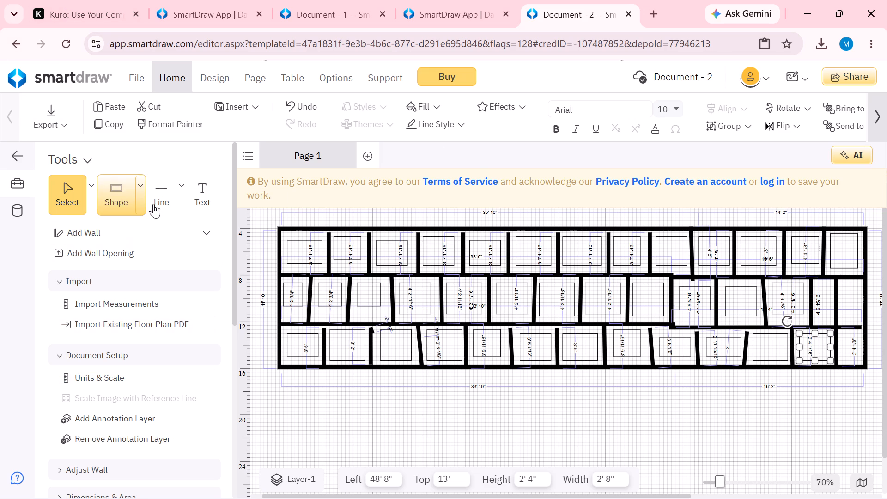
Place a rectangle shape in the middle row's narrow thirteenth room and resize it to 1' 4" wide and 2' 4" high.
left_click(137, 182)
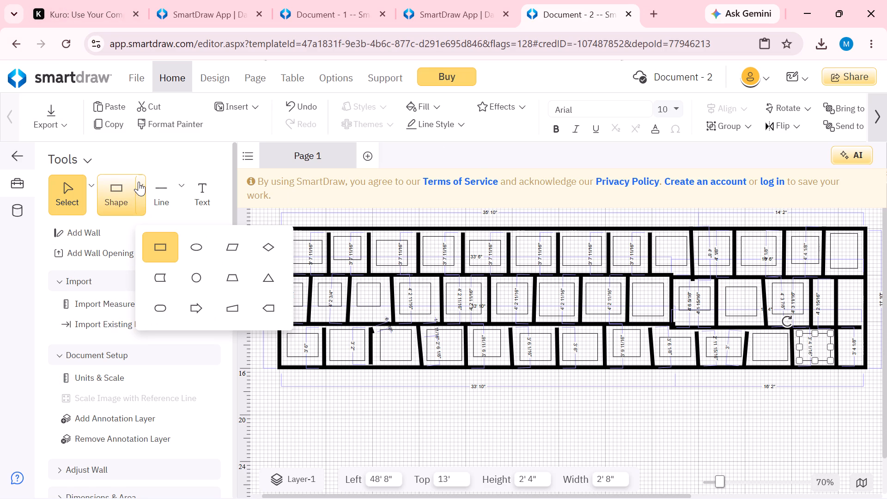
left_click(156, 243)
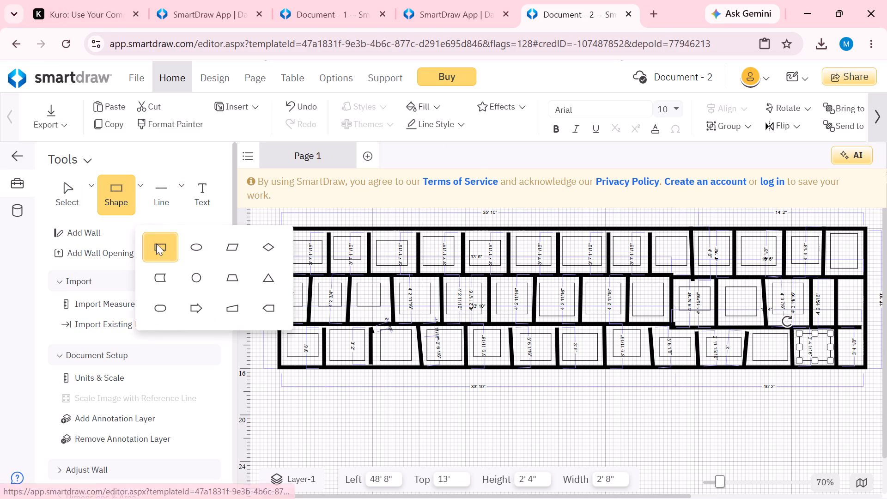
left_click(818, 307)
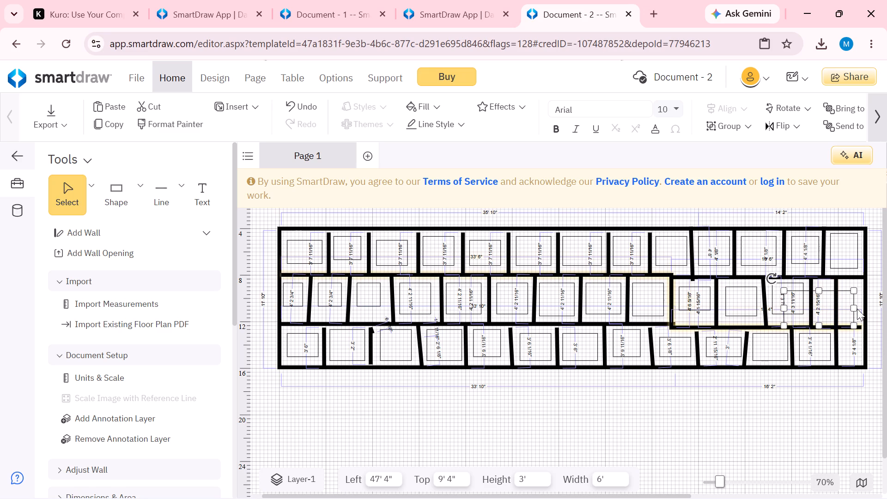
left_click_drag(855, 308, 831, 300)
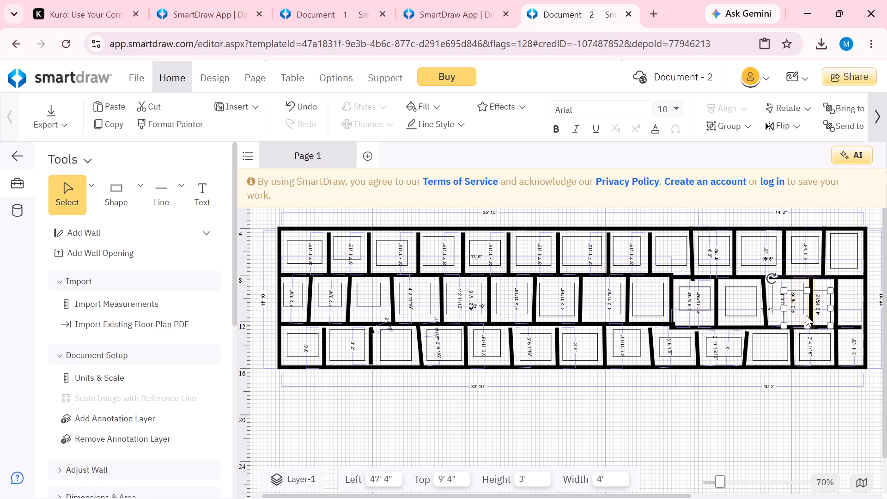
left_click_drag(783, 309, 815, 300)
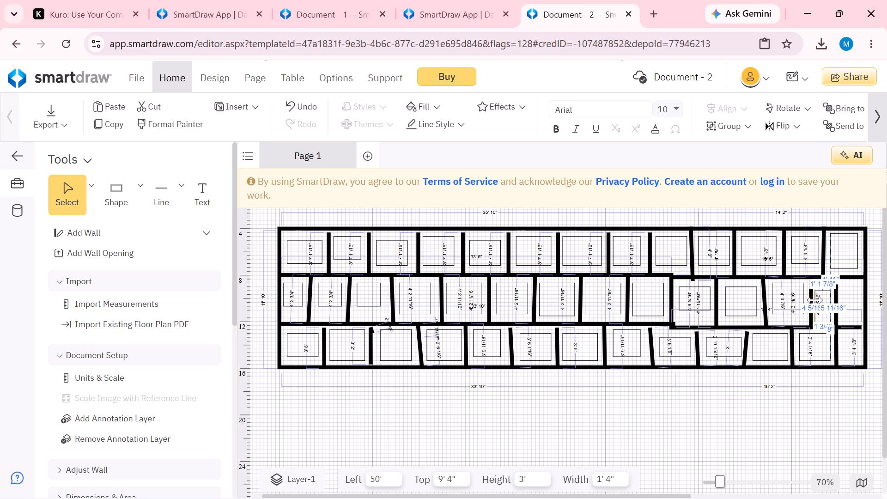
left_click_drag(815, 300, 815, 300)
left_click_drag(823, 326, 823, 318)
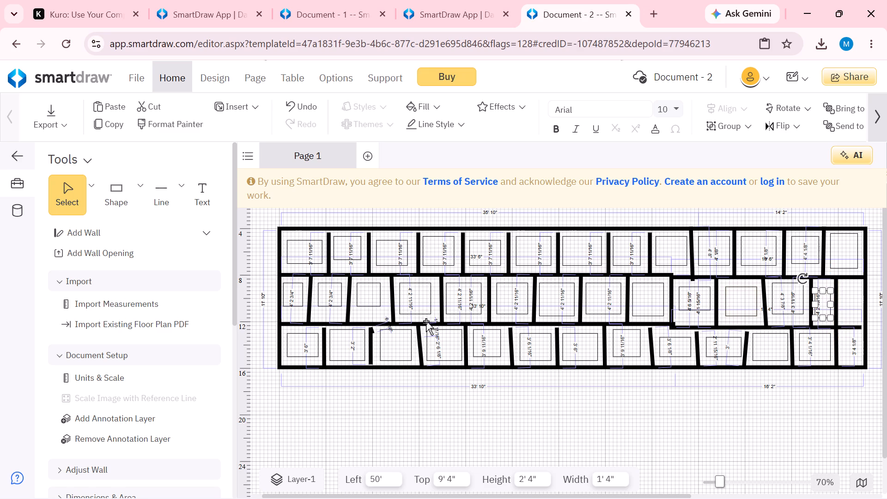
Place a rectangle shape in the middle row's last room and narrow it to 1' 4" wide, keeping it 3' high.
left_click(124, 182)
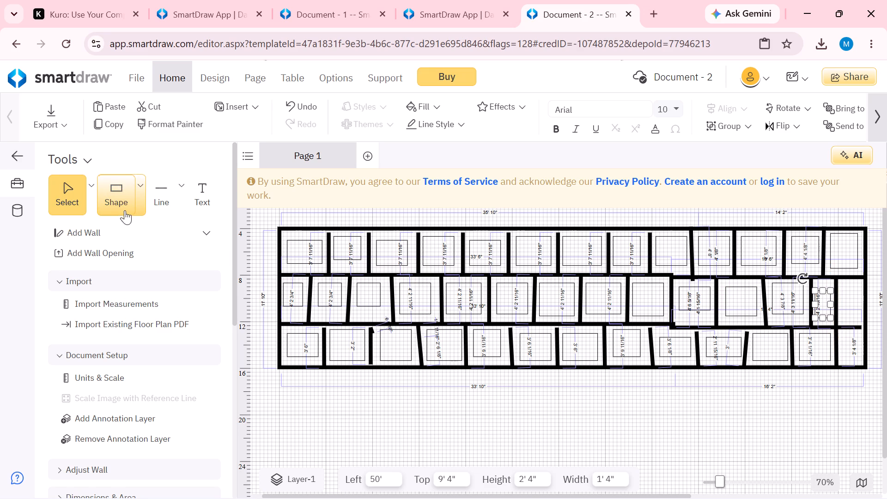
left_click(138, 186)
left_click(156, 246)
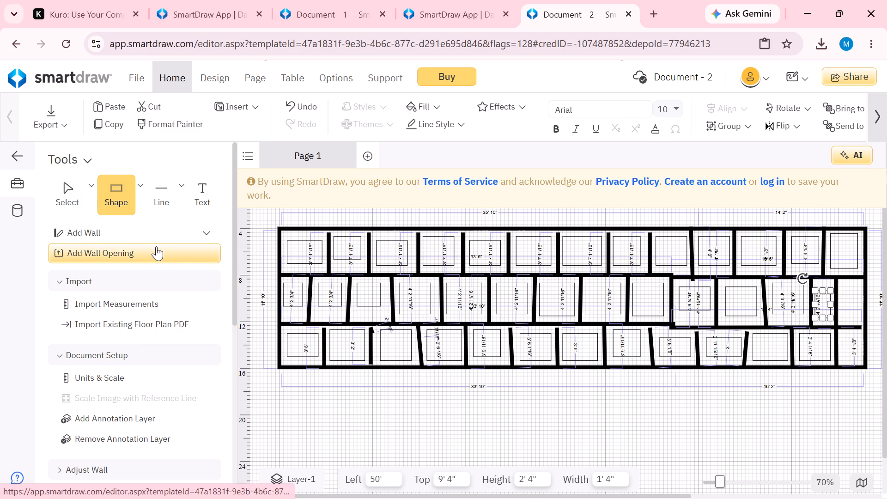
left_click(844, 300)
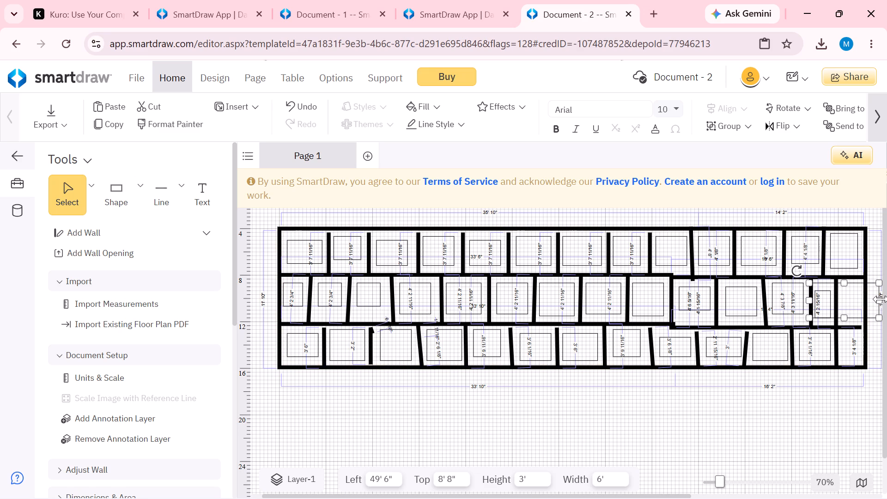
left_click_drag(881, 299, 857, 299)
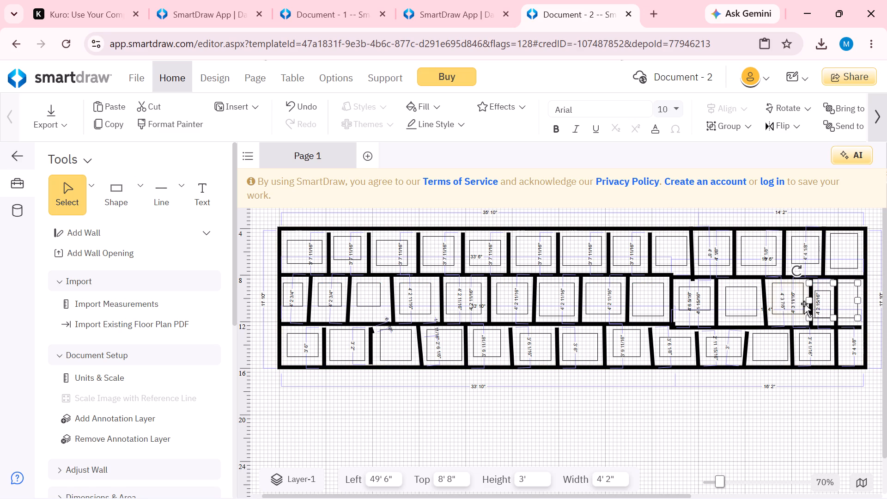
left_click_drag(808, 302, 843, 295)
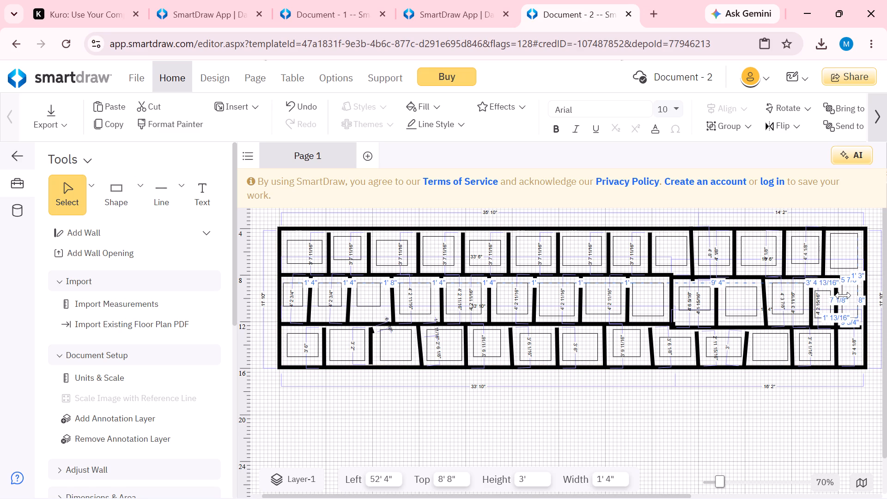
left_click_drag(843, 295, 844, 296)
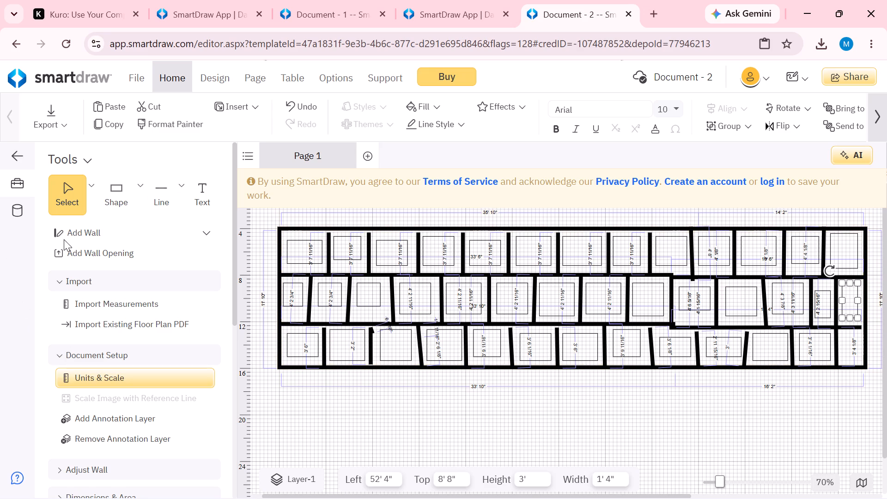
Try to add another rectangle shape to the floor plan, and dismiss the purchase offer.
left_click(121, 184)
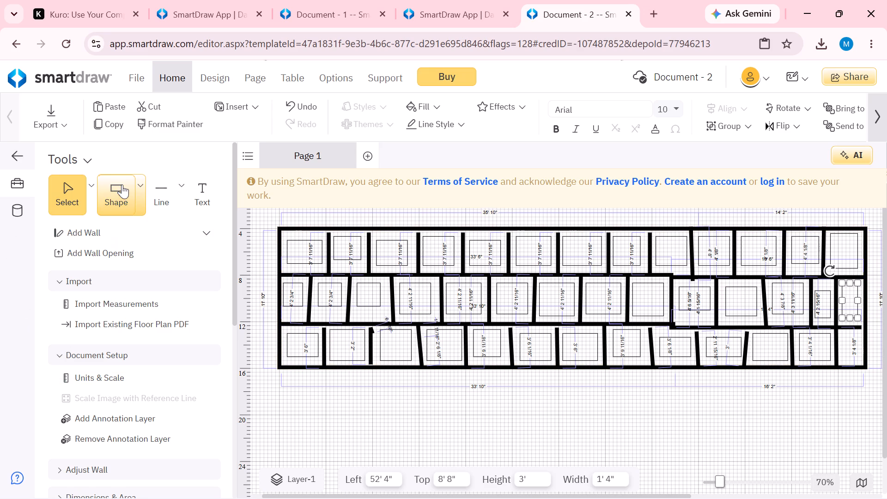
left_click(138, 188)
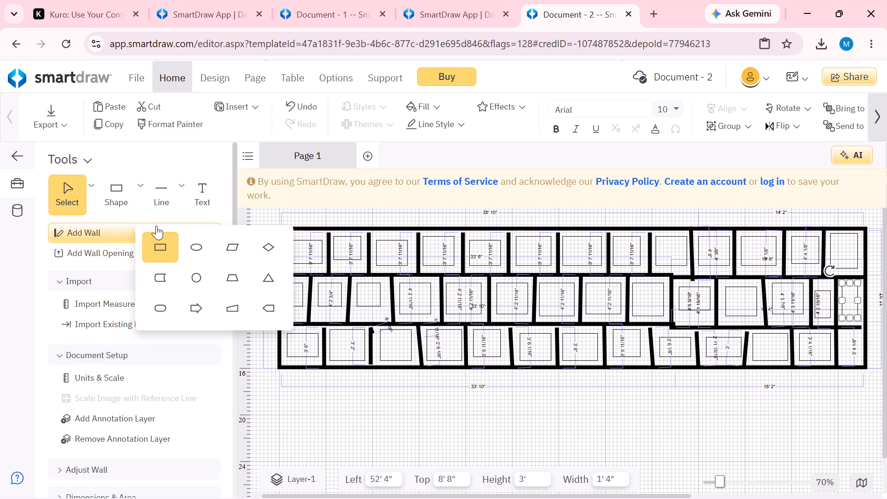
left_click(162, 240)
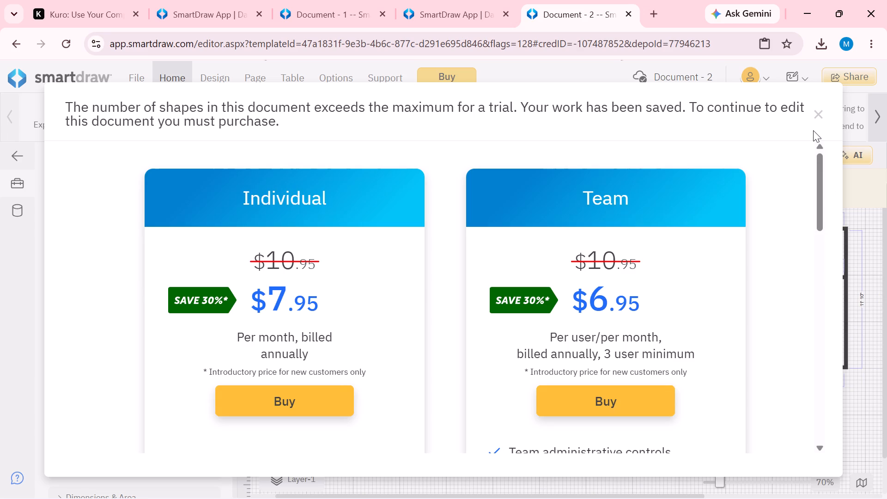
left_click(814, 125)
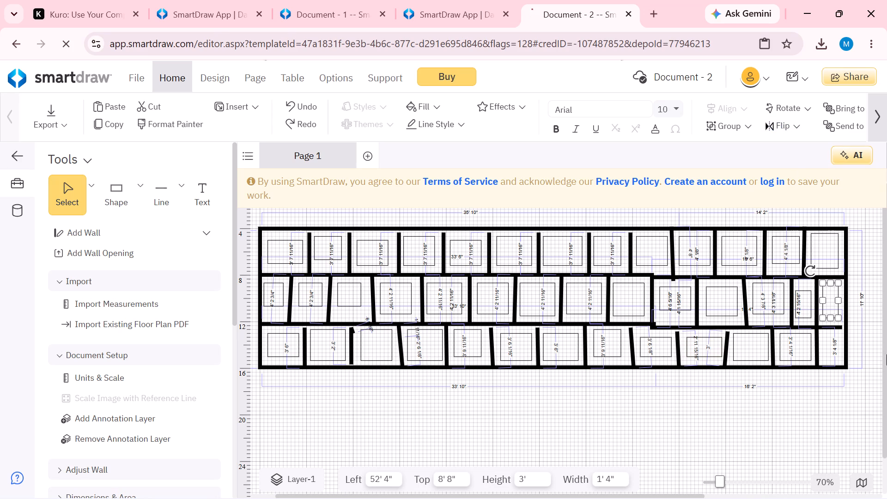
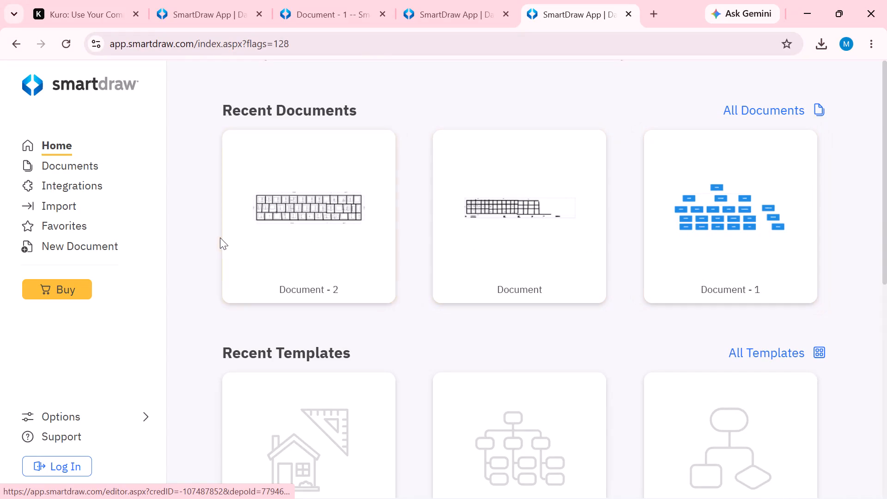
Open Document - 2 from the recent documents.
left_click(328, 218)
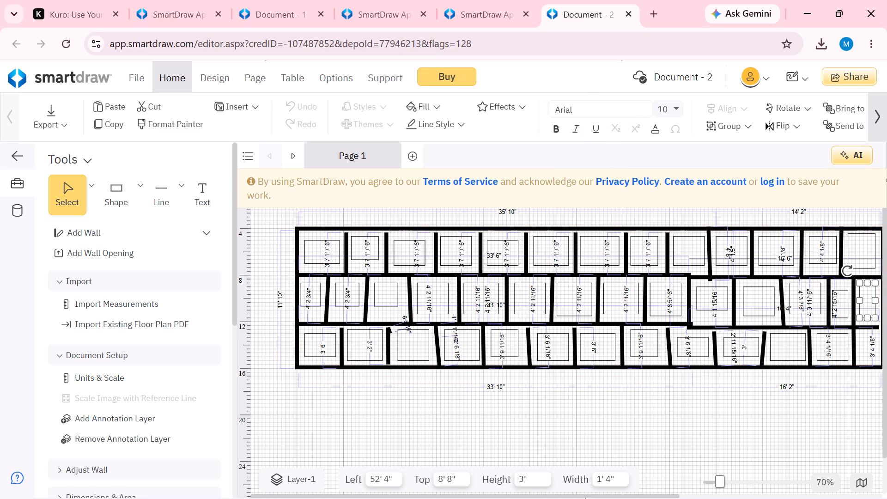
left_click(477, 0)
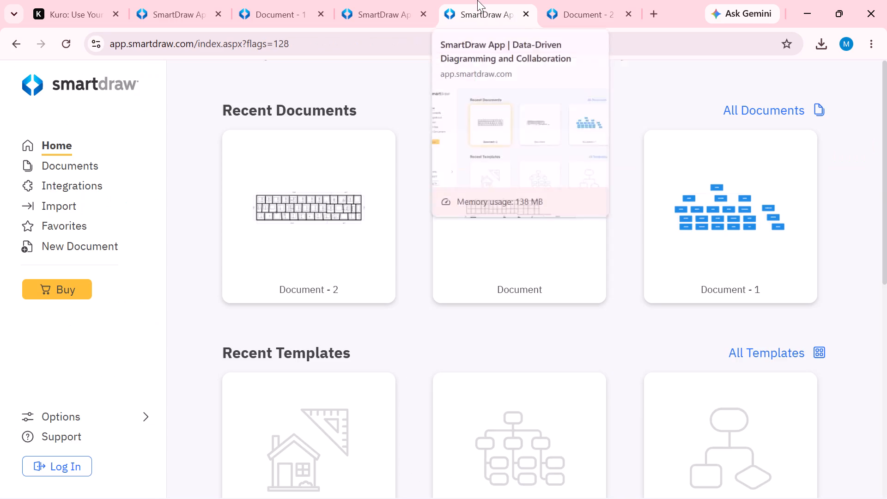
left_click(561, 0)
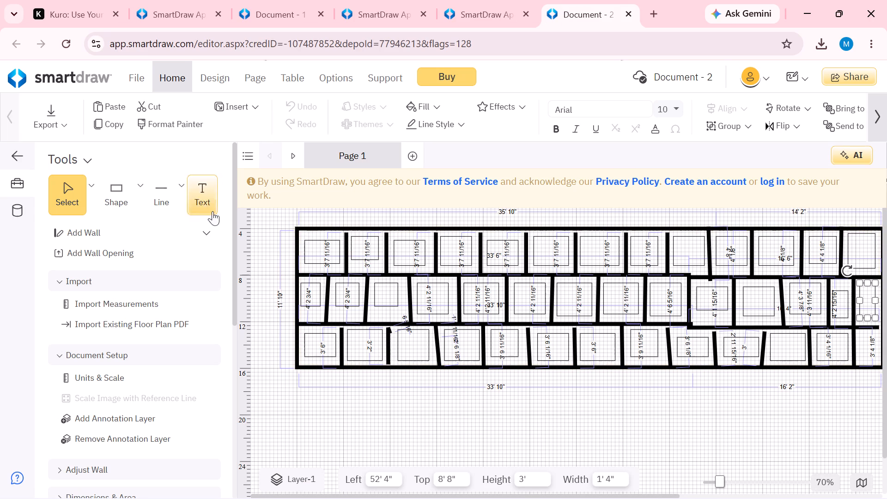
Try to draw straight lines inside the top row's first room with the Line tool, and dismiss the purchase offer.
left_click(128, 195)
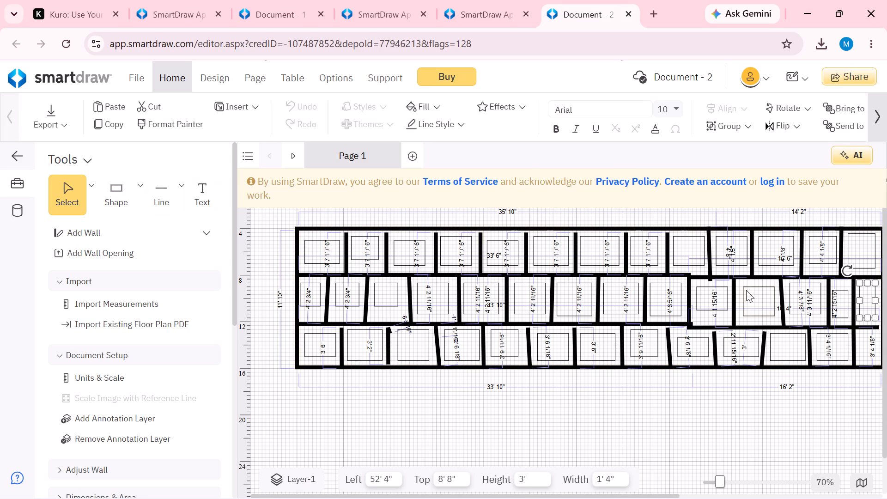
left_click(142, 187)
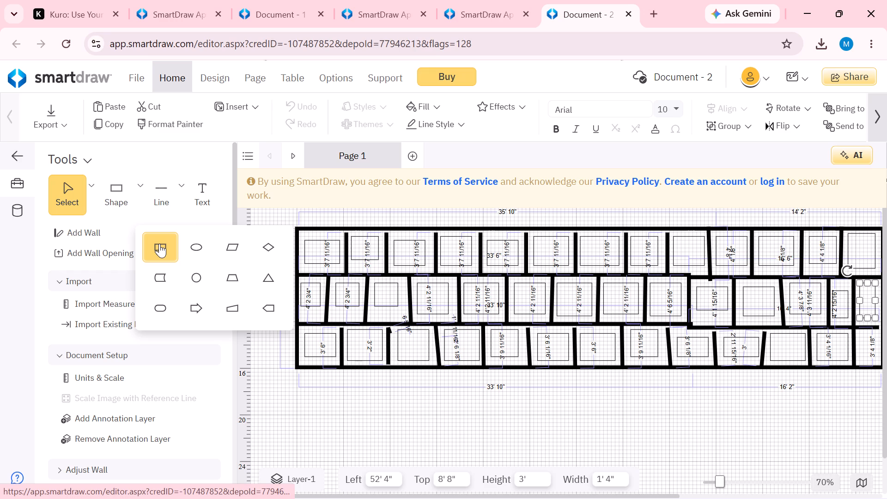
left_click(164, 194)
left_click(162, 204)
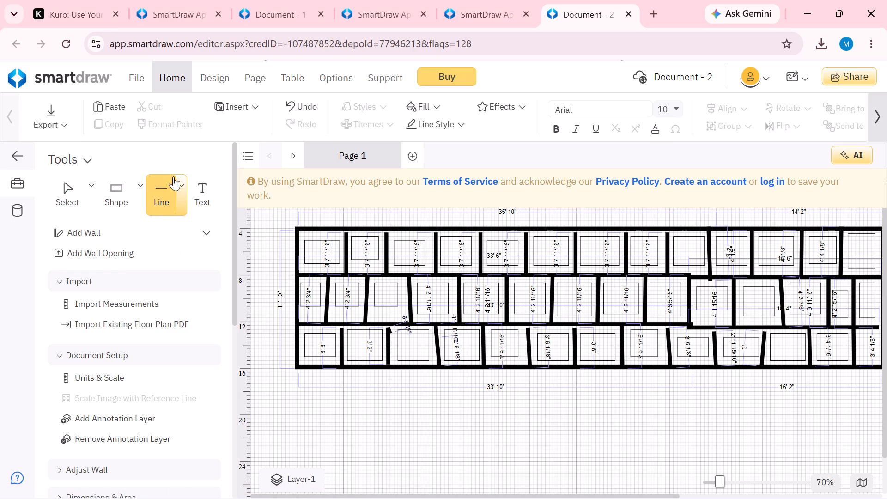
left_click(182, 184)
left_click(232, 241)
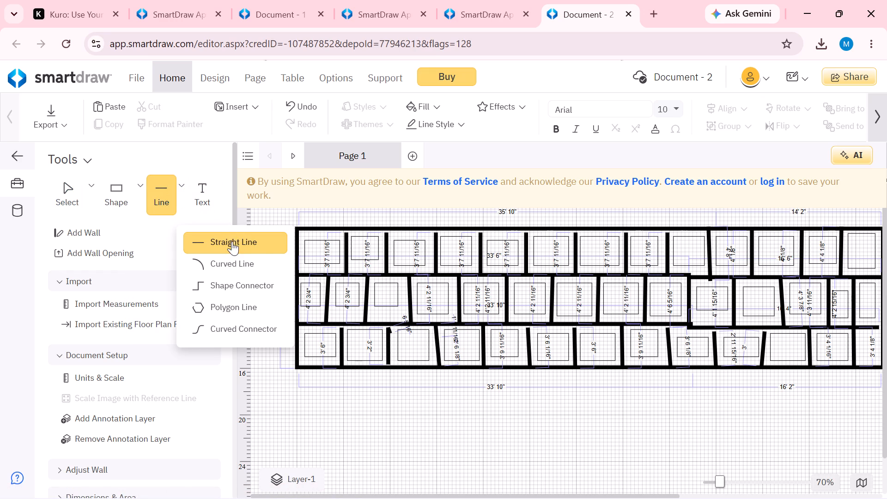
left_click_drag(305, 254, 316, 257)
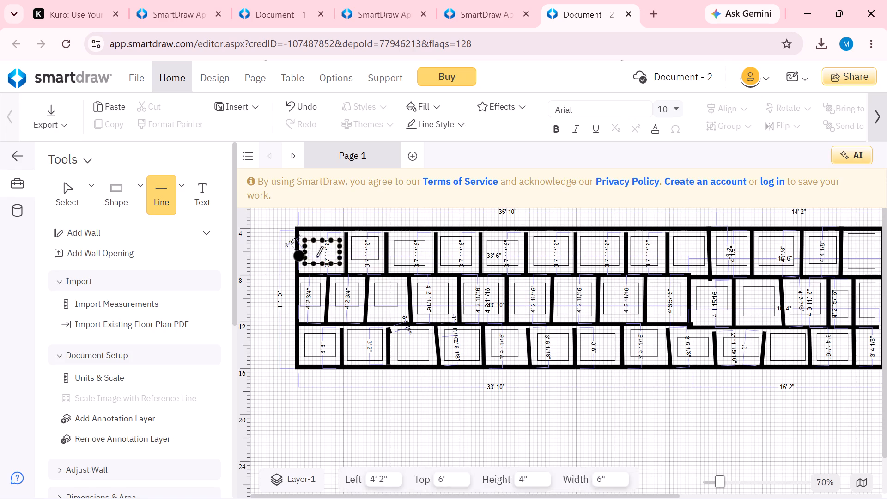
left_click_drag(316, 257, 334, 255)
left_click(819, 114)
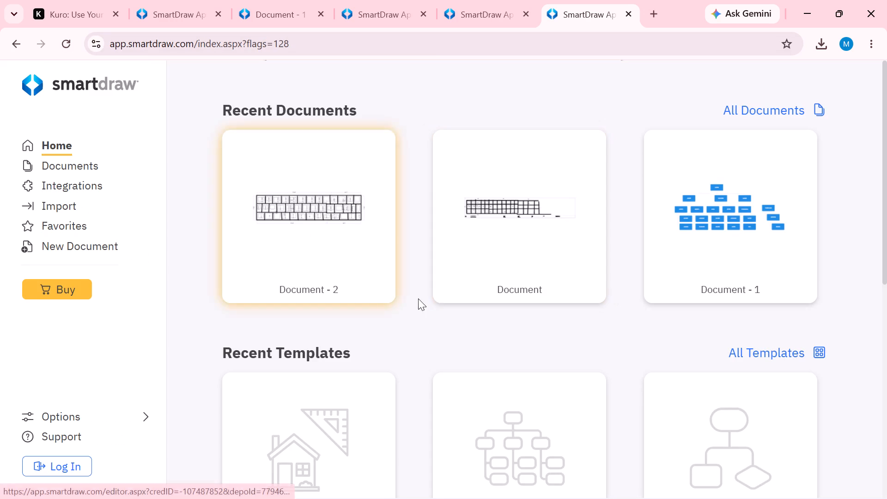
Delete the recent documents Document - 2, Document and Document - 1.
right_click(375, 154)
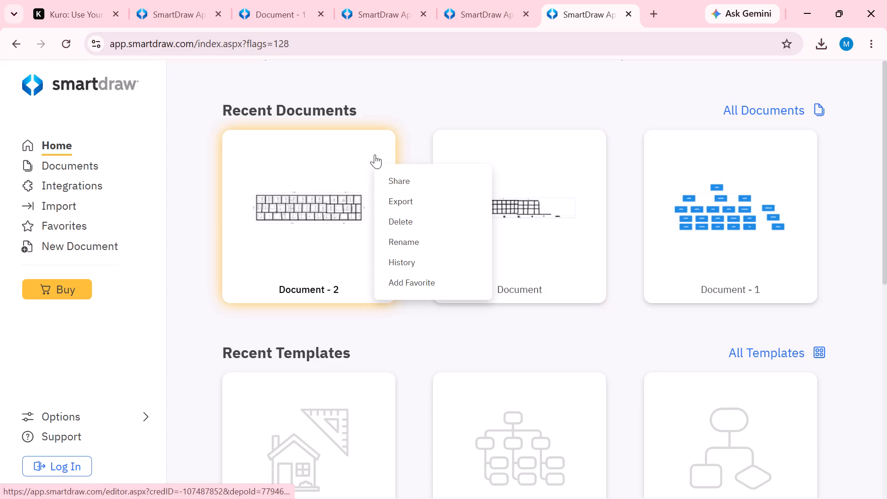
left_click(396, 222)
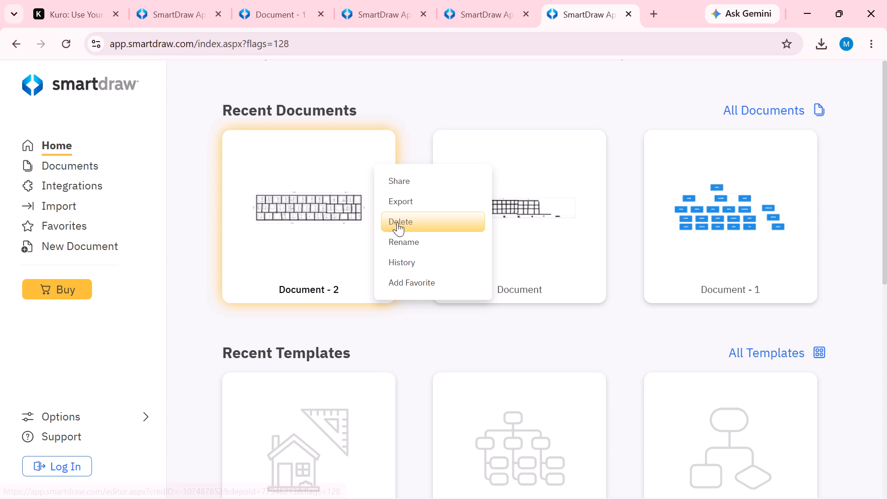
left_click(549, 332)
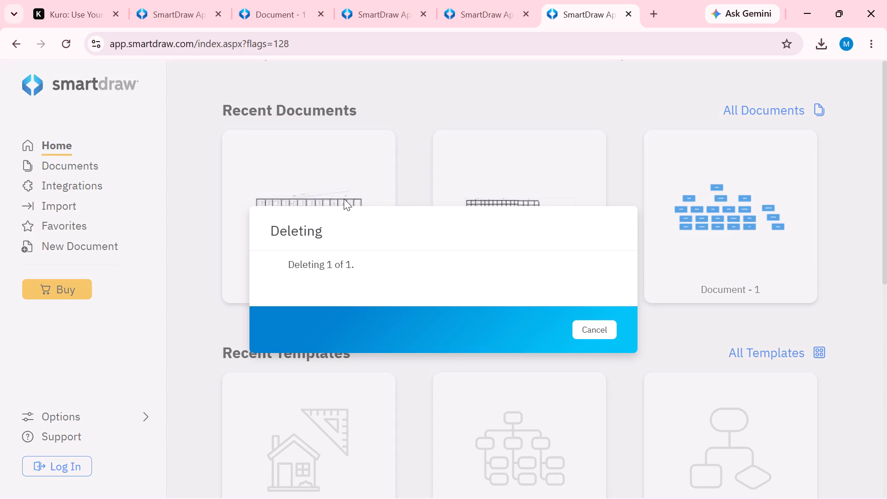
right_click(348, 183)
left_click(377, 253)
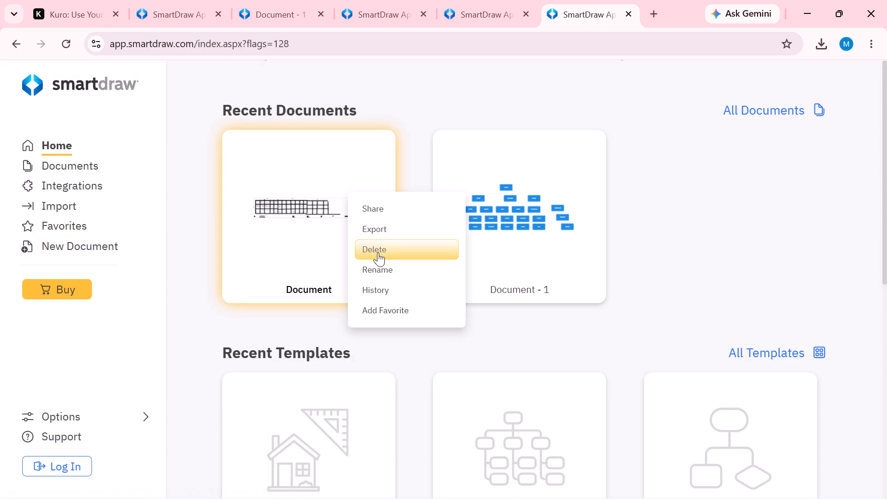
left_click(546, 324)
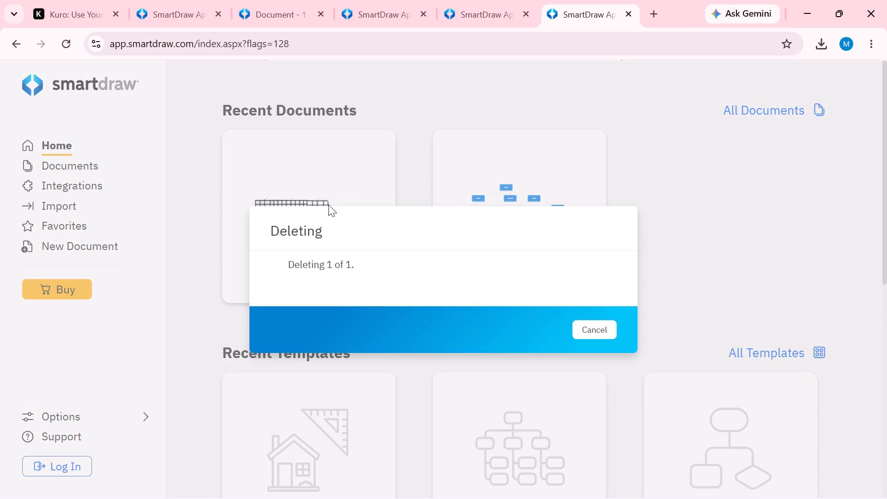
right_click(298, 150)
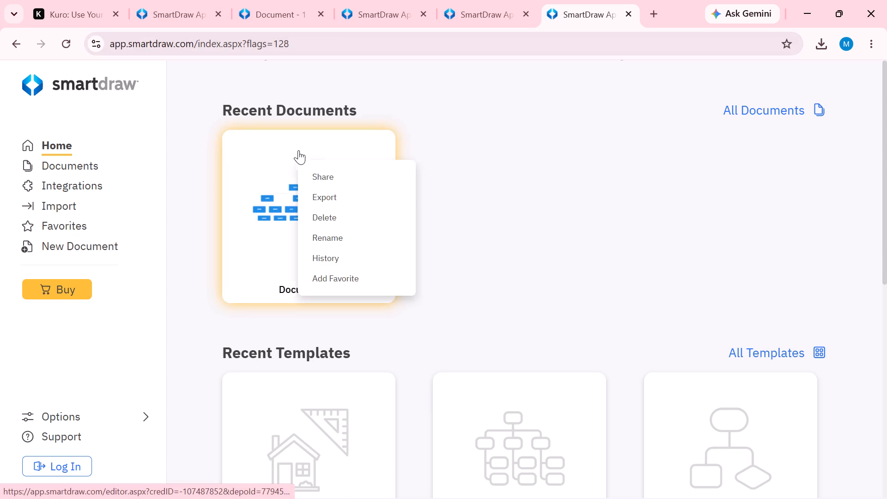
left_click(335, 214)
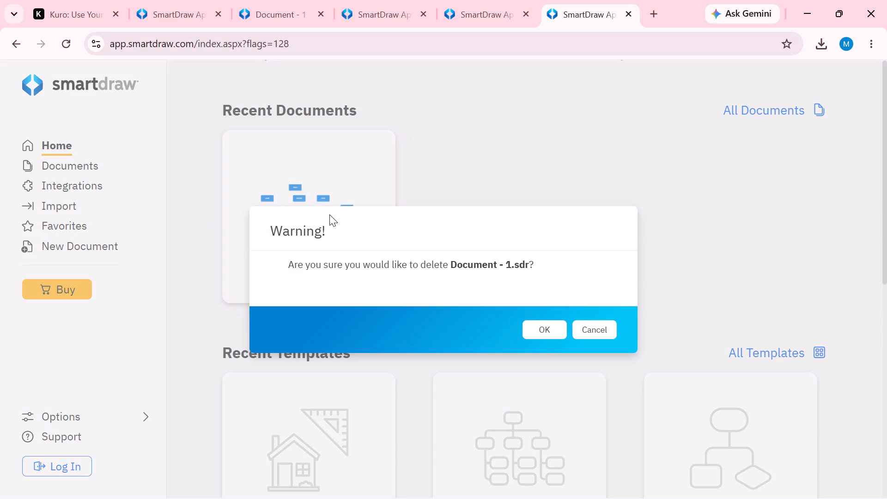
left_click(541, 328)
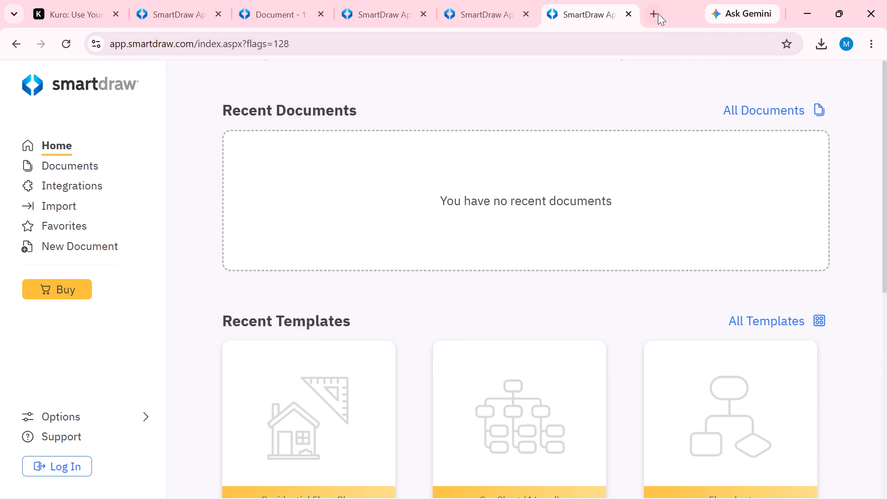
Search the web for canvas design in a new tab and open the Canva website.
left_click(658, 13)
type("CANVA")
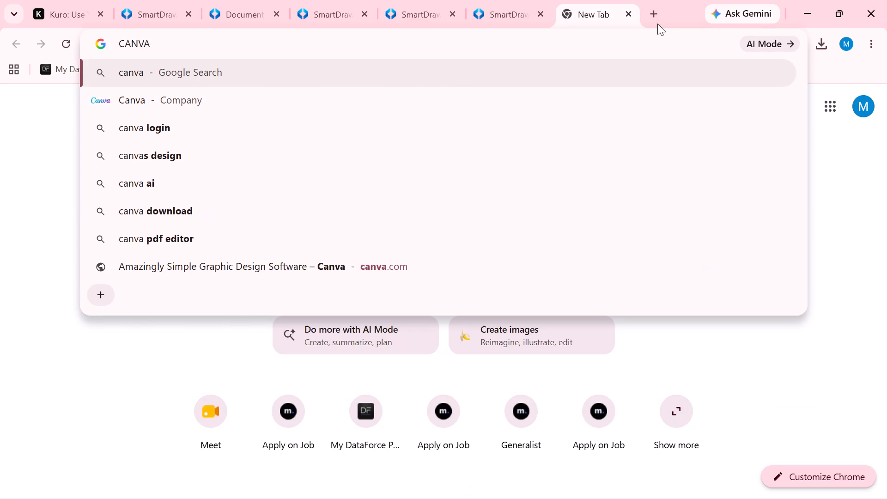
left_click(178, 164)
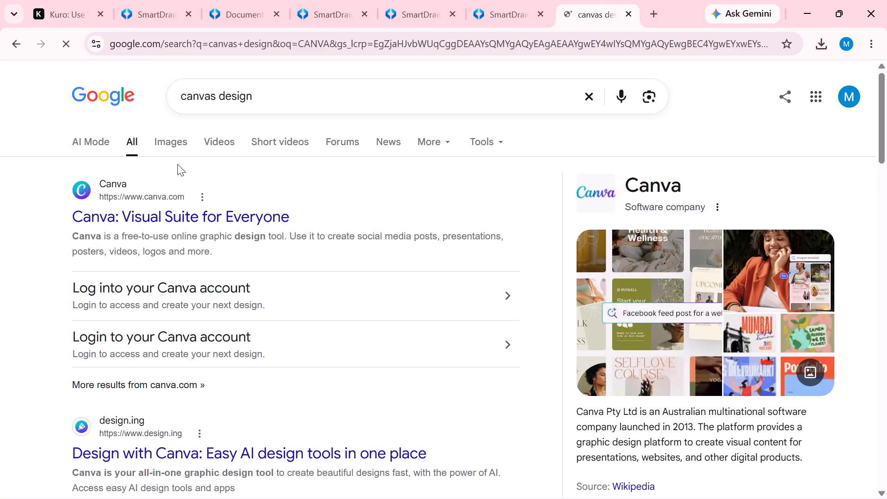
left_click(212, 217)
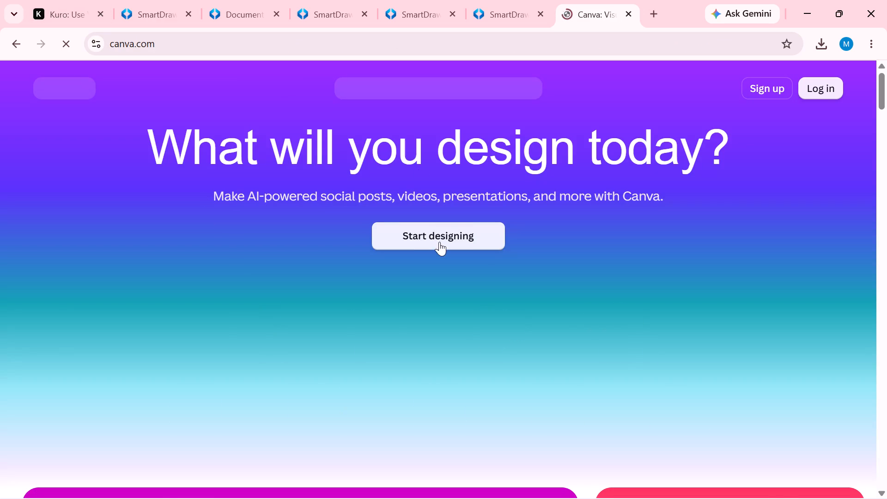
Start designing in Canva and sign in with the Google account.
left_click(439, 242)
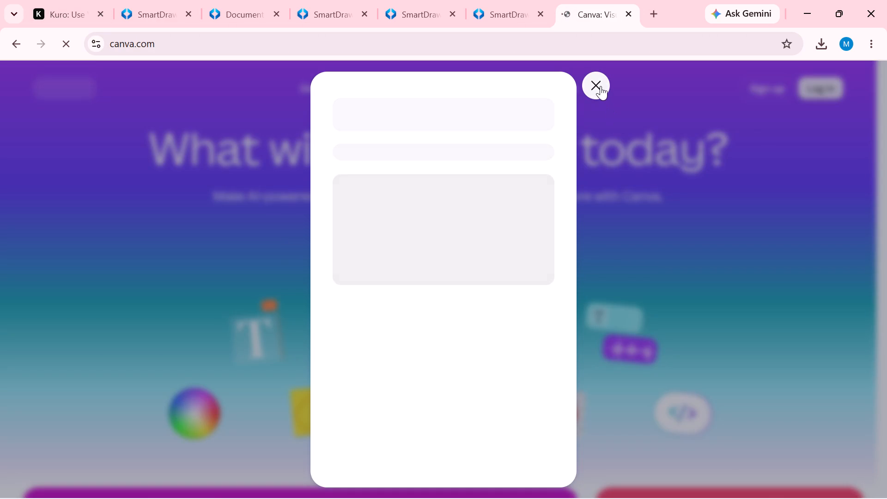
left_click(497, 176)
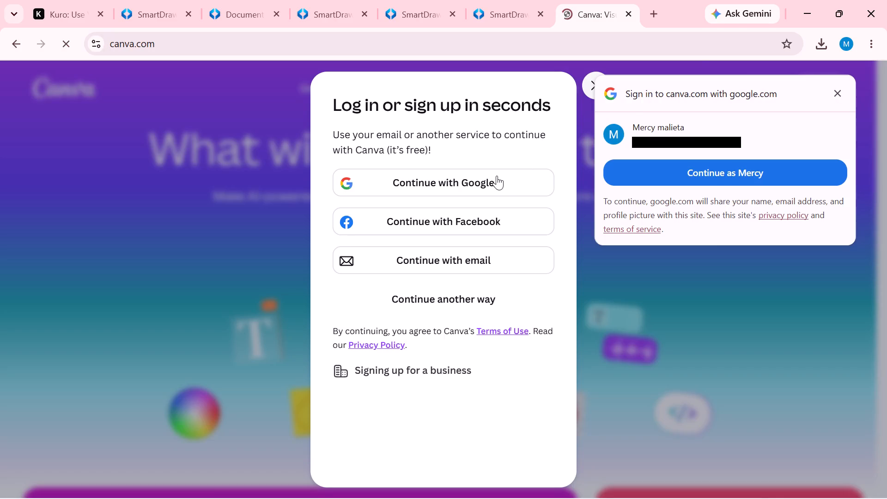
left_click(672, 175)
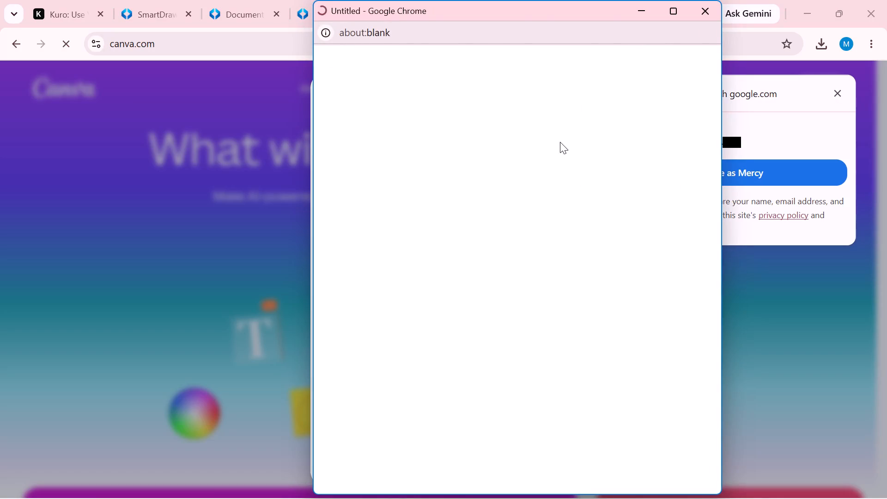